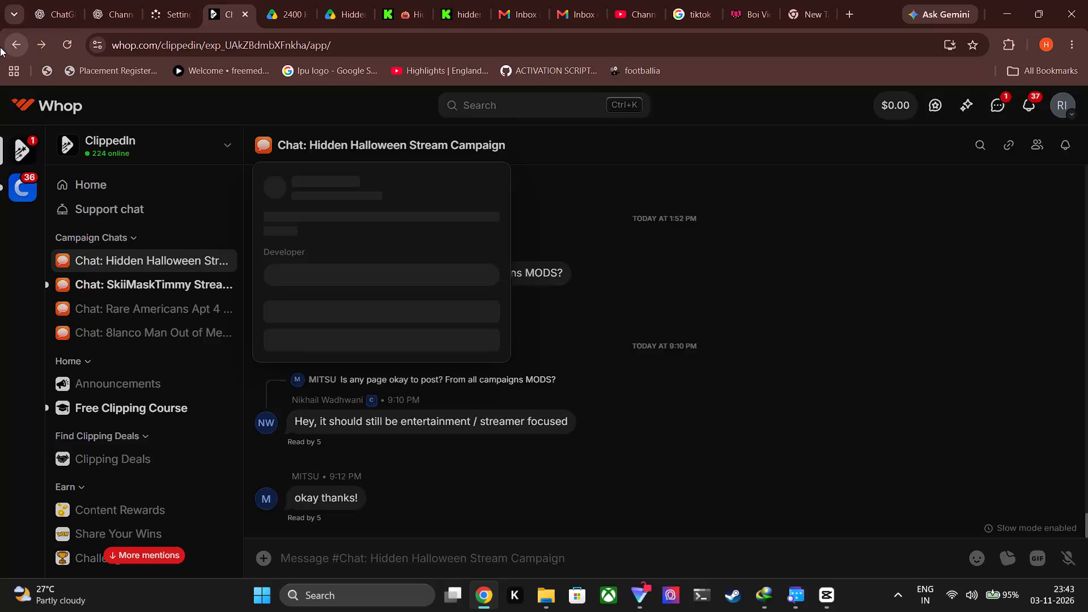
Return to the ClippedIn home page on Whop and look it over along with the Content Rewards settings page.
left_click(3, 44)
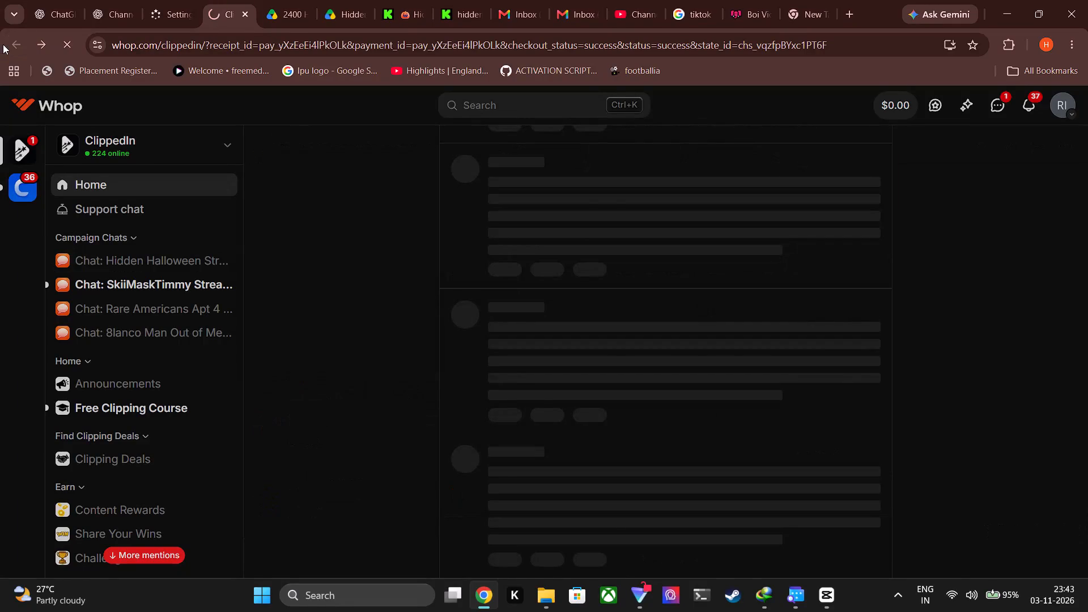
scroll(656, 381, "up", 3)
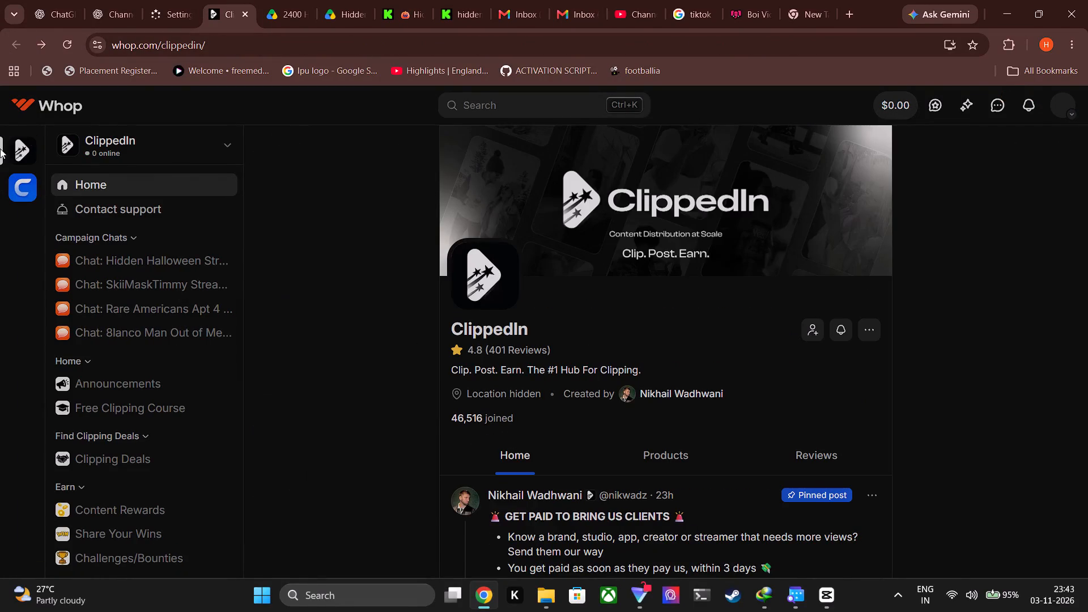
left_click(176, 0)
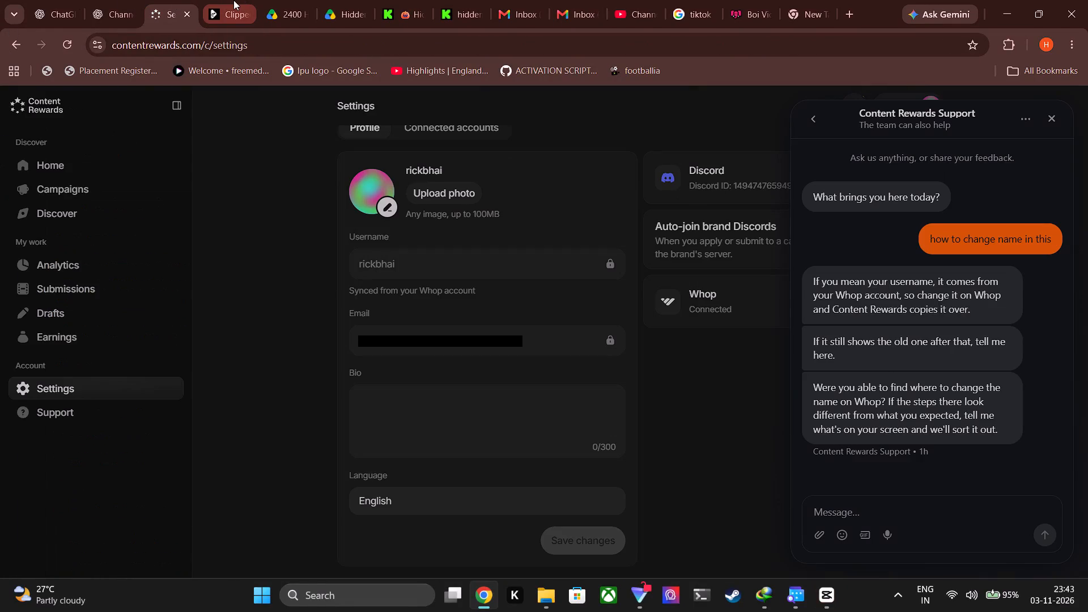
left_click(233, 0)
left_click(222, 11)
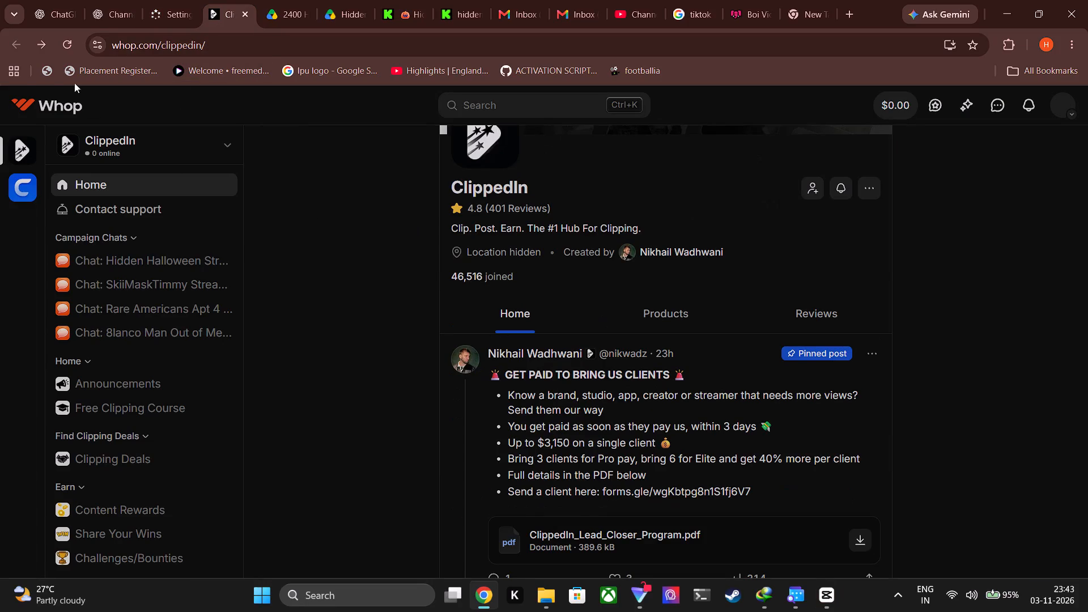
scroll(533, 397, "up", 2)
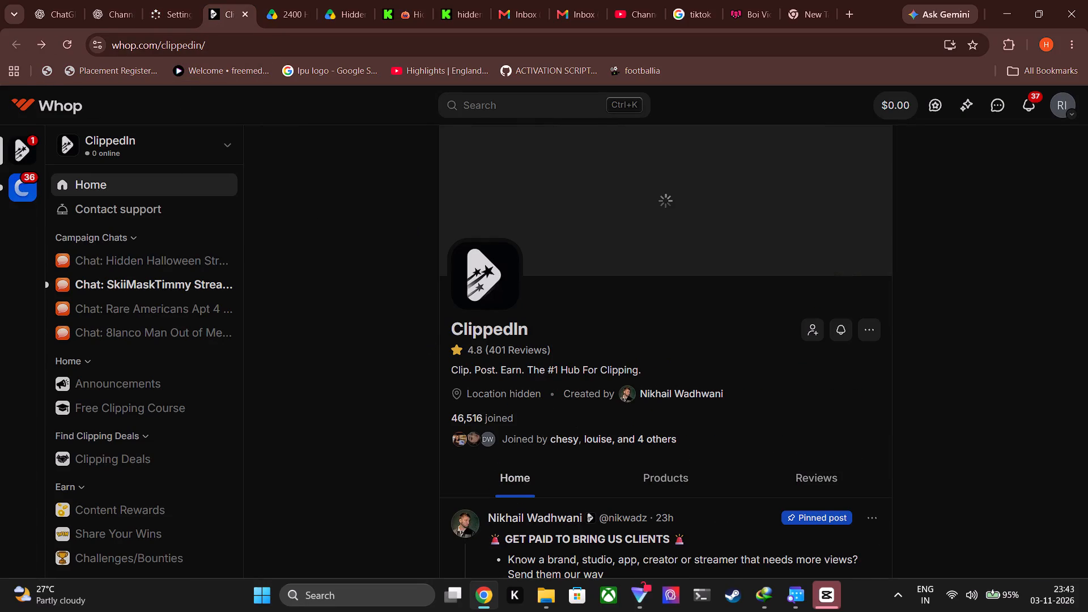
Switch to CapCut, open the folder of the exported 1103 video and close the Export dialog.
left_click(827, 589)
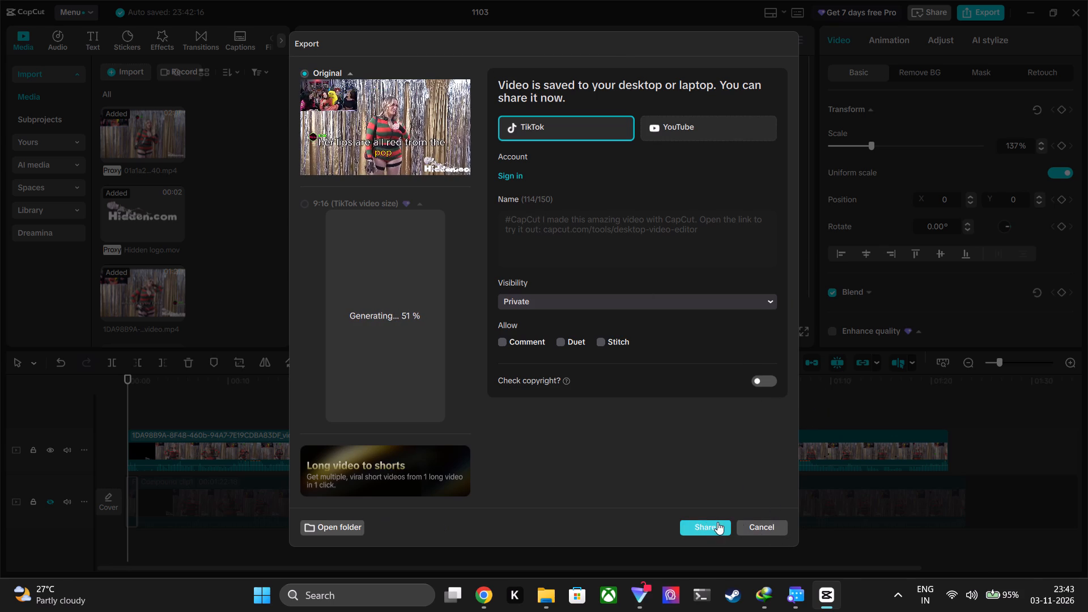
left_click(340, 524)
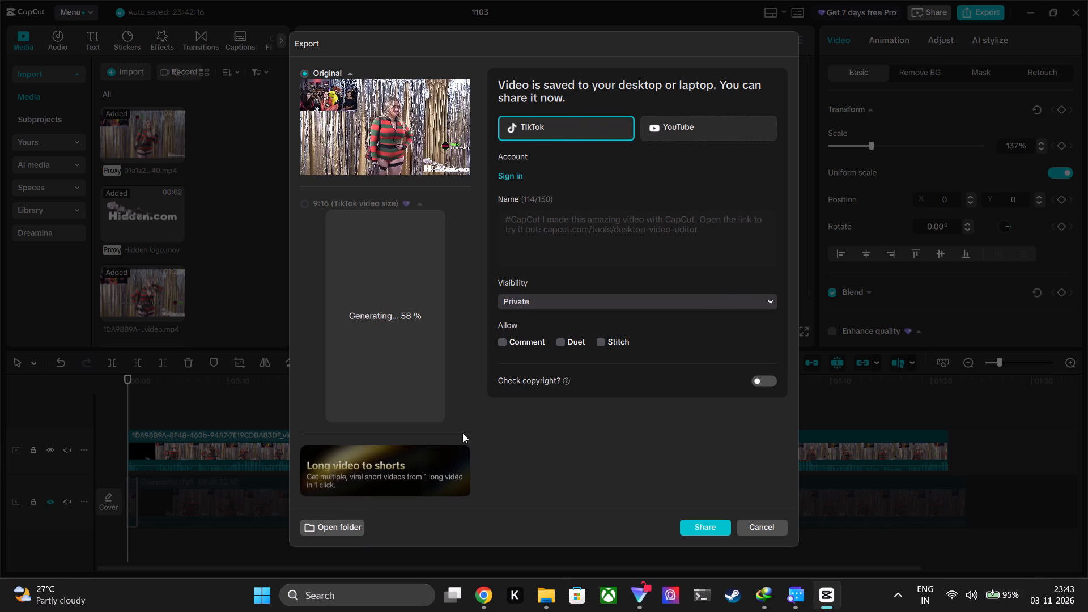
left_click(342, 527)
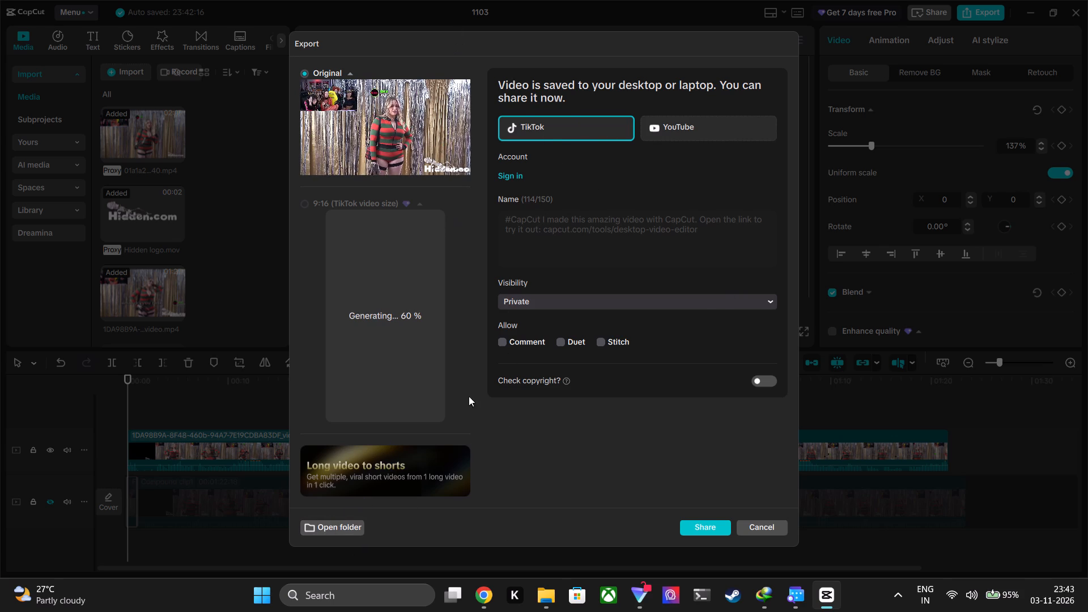
left_click(335, 527)
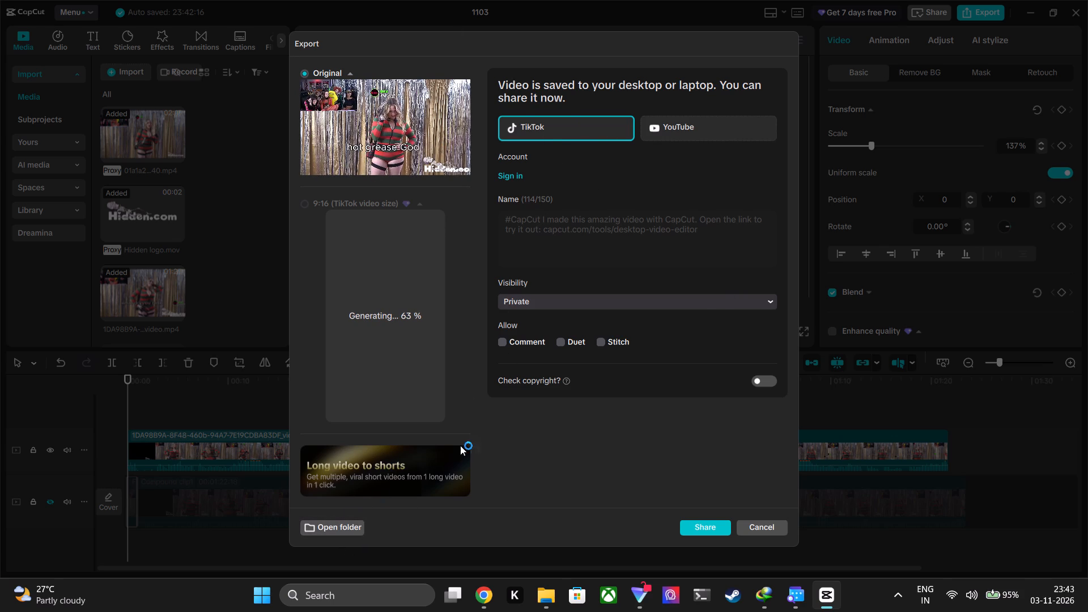
left_click(765, 529)
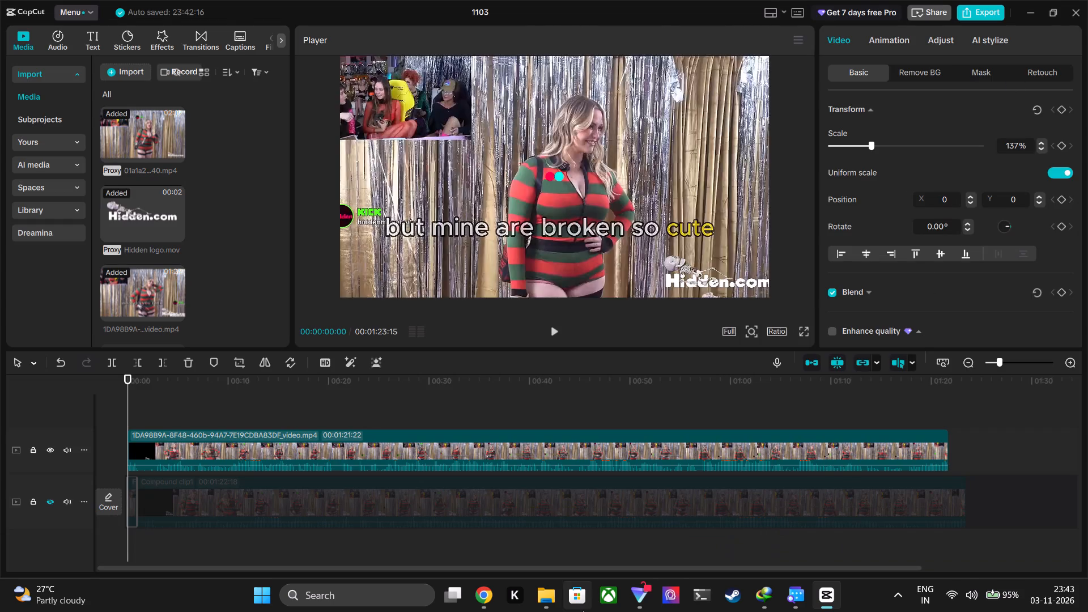
Switch to Chrome and check the YouTube channel page and the Content Rewards settings page.
left_click(475, 600)
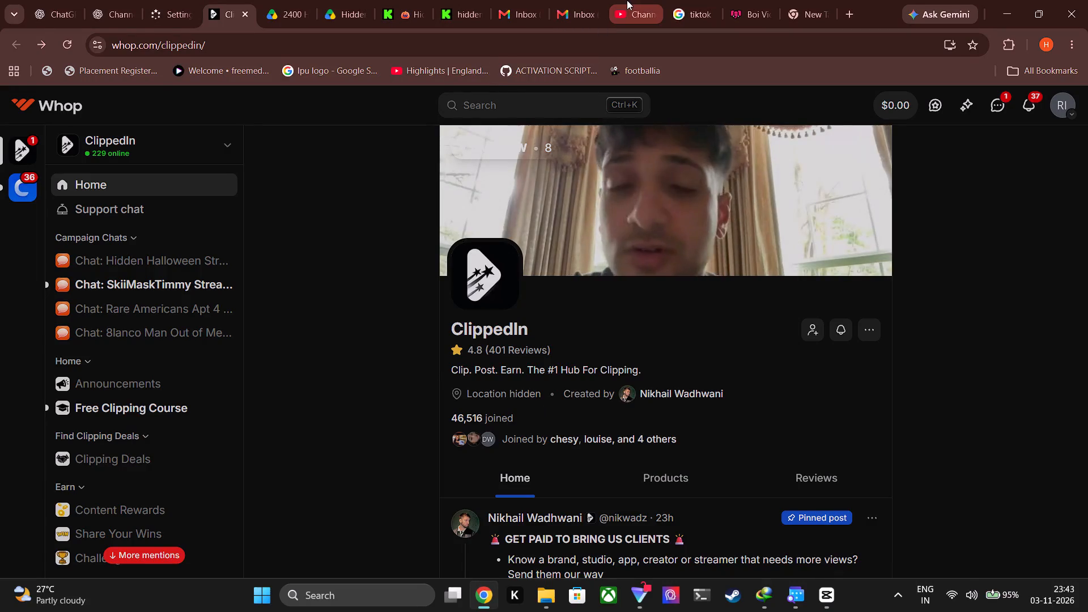
left_click(627, 0)
left_click(160, 0)
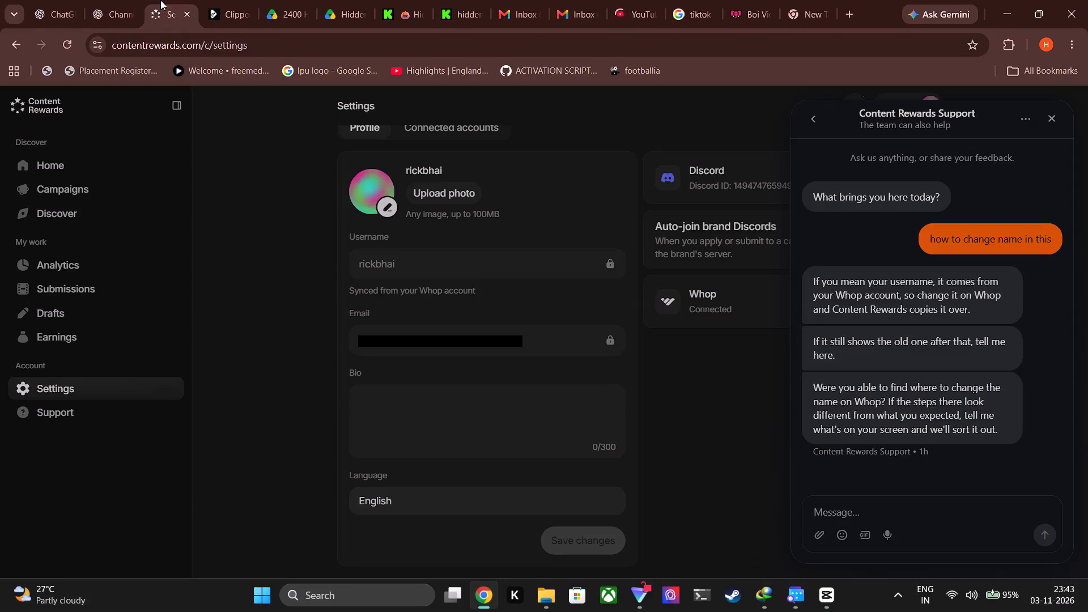
Open the $2,400 Hidden Stream Campaign from the Content Rewards campaigns and close the support chat.
left_click(218, 0)
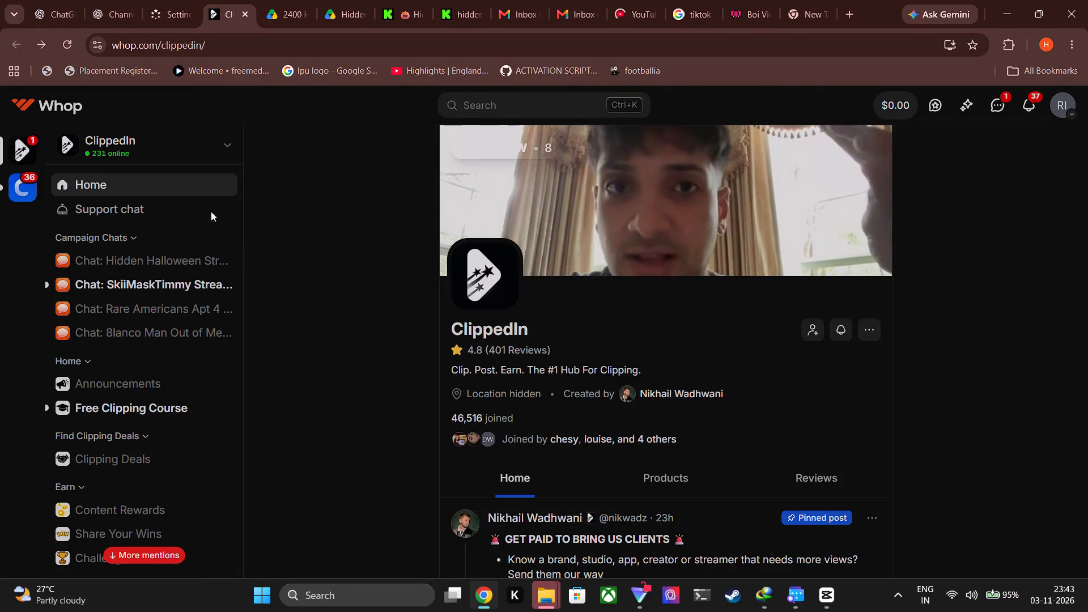
left_click(198, 0)
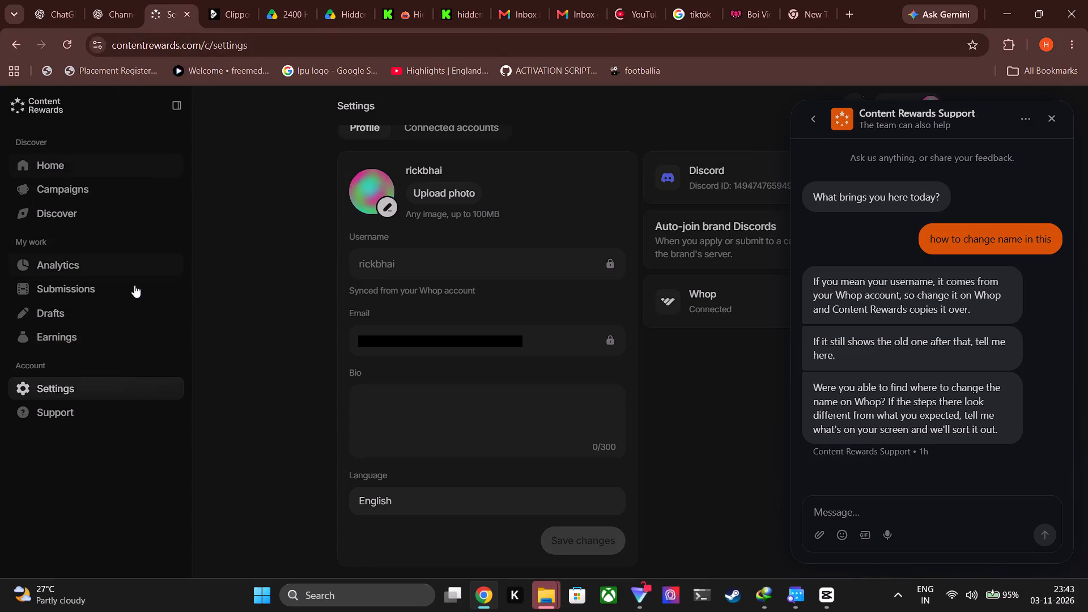
left_click(83, 181)
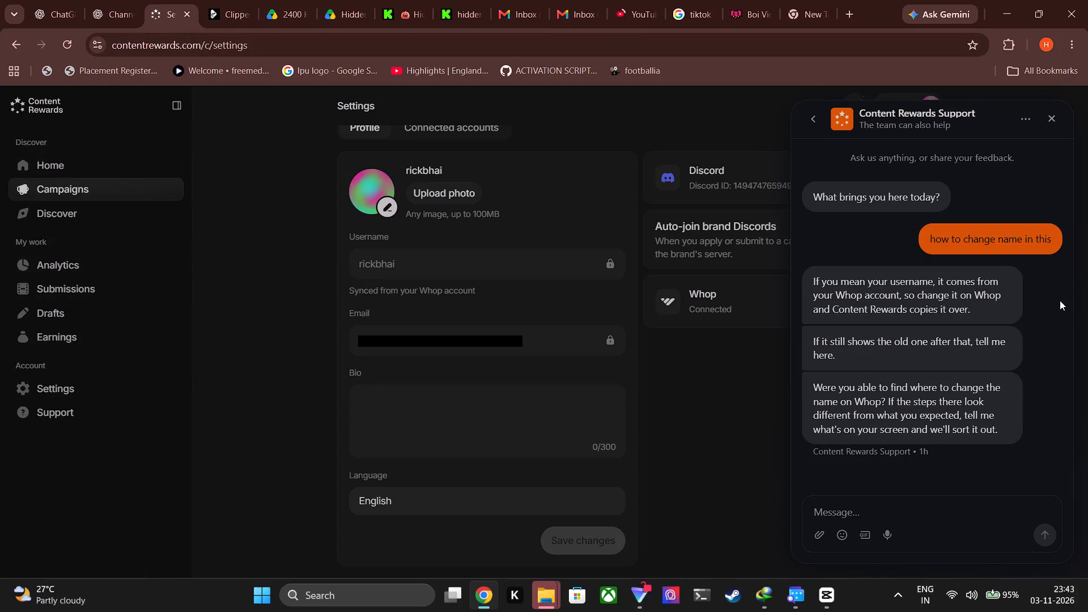
left_click(439, 269)
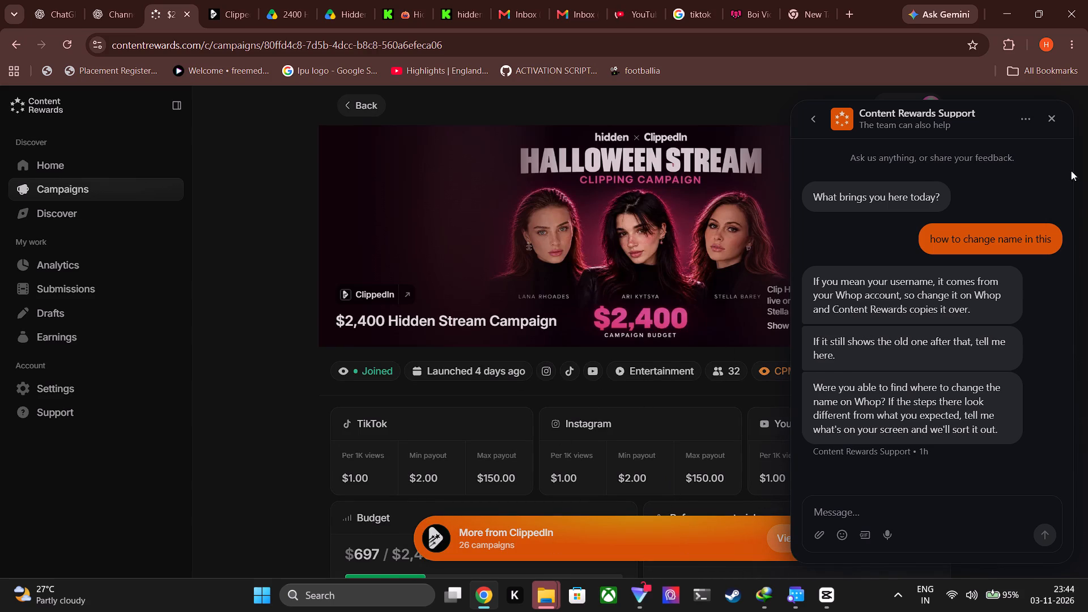
left_click(1044, 127)
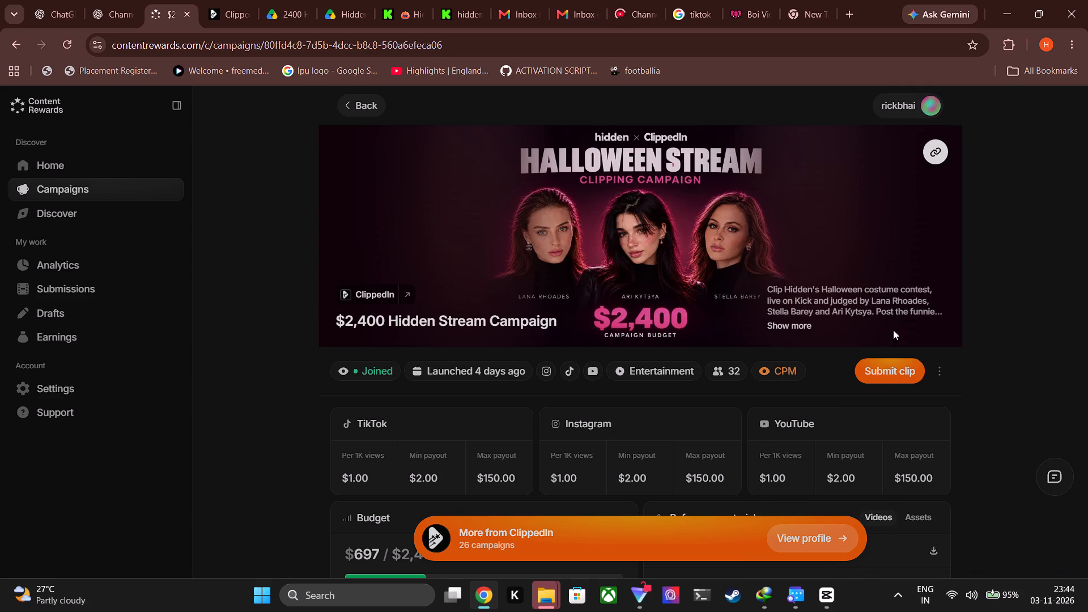
Start a clip submission for the Hidden Stream Campaign and bring up the choice of platform.
scroll(1065, 411, "down", 1)
scroll(1014, 415, "down", 1)
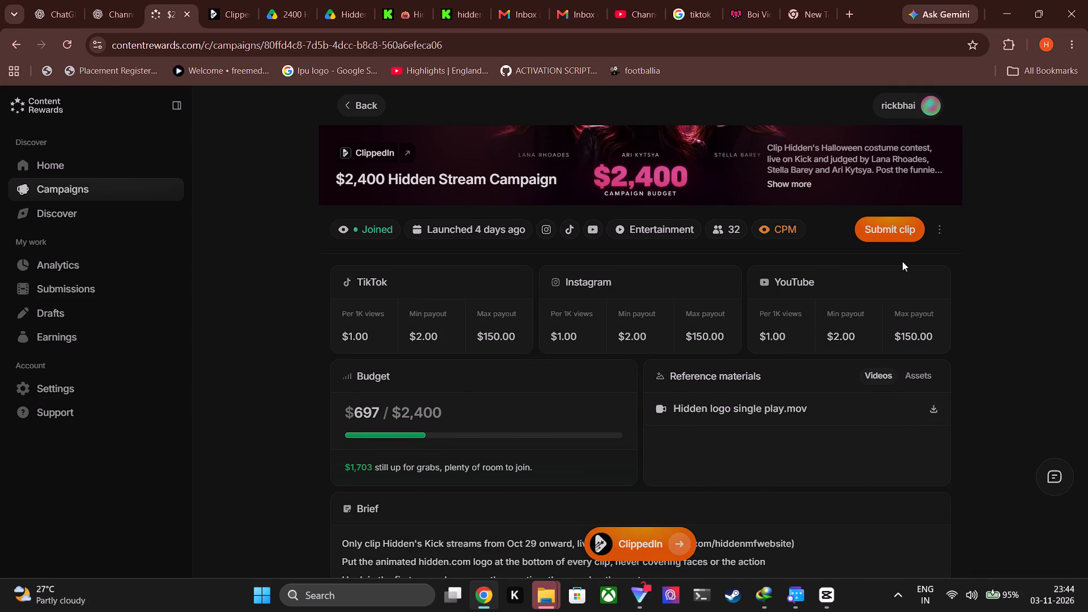
left_click(901, 231)
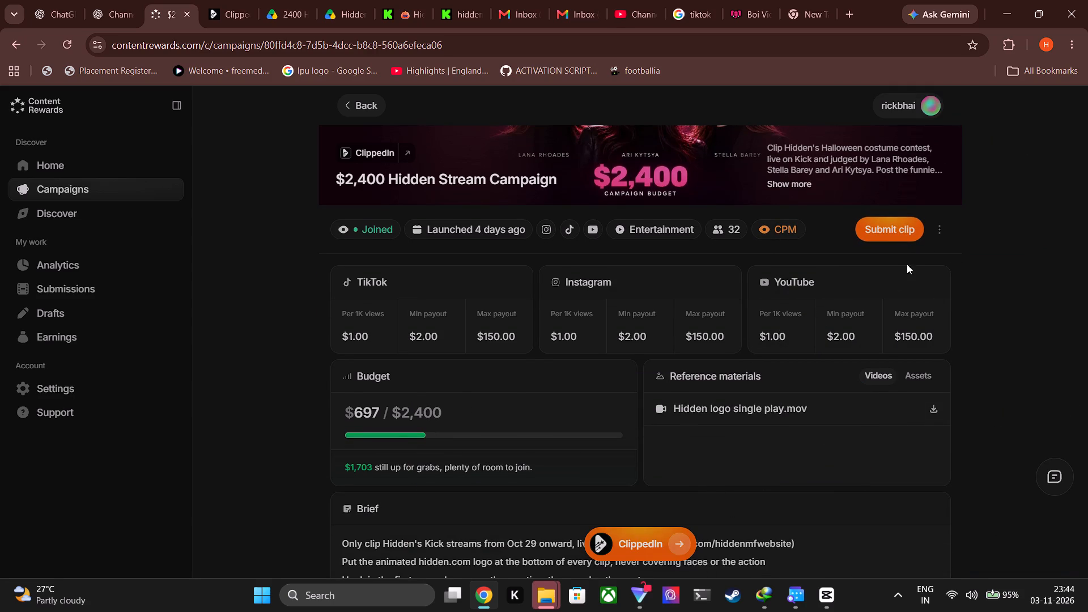
left_click(656, 463)
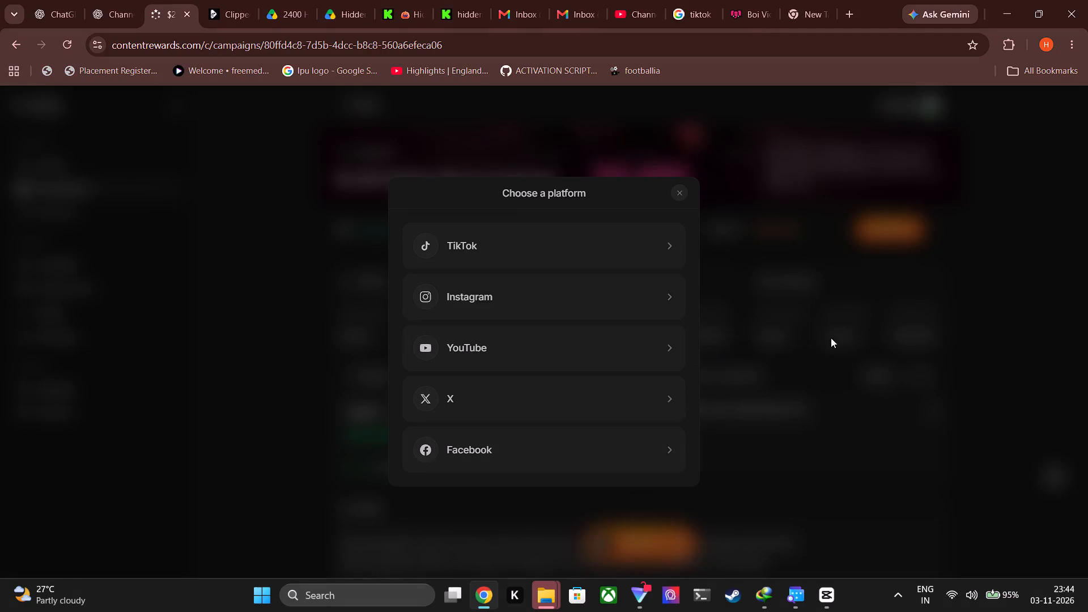
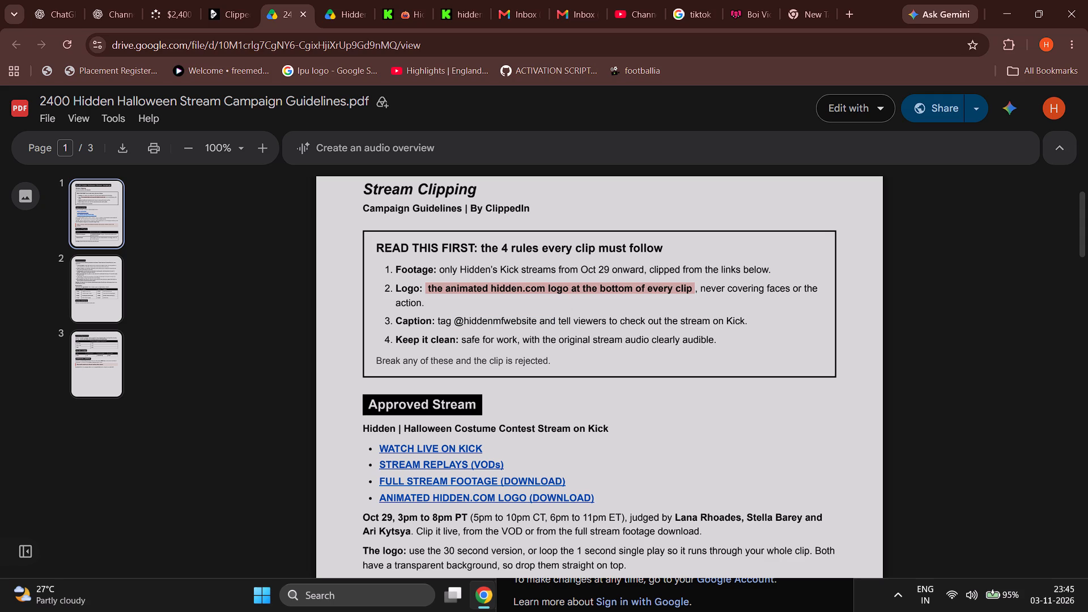
left_click(535, 316)
left_click_drag(535, 325, 455, 321)
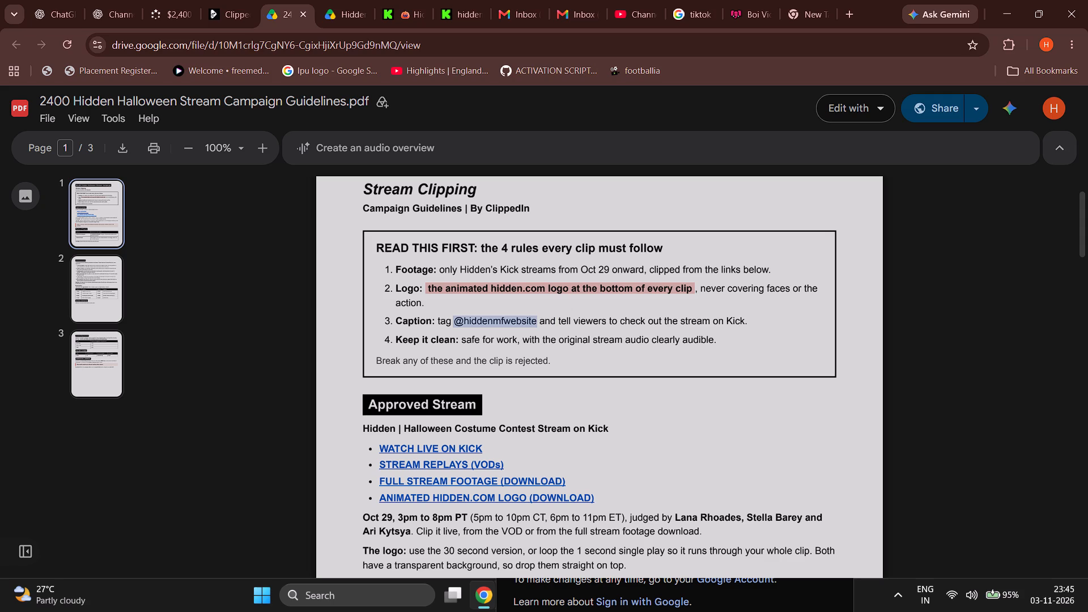
key("ctrl+c")
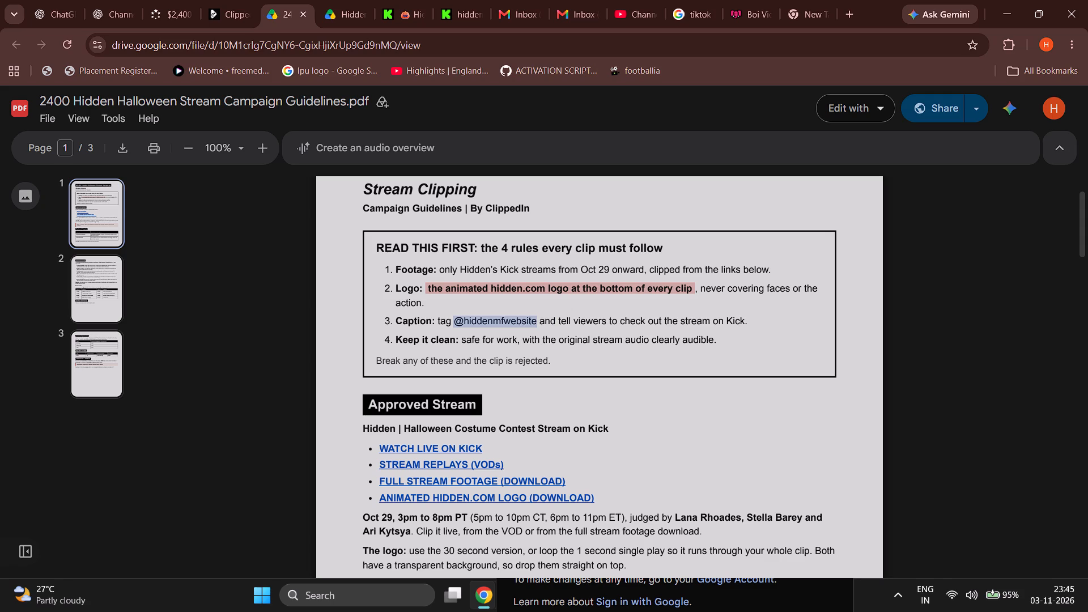
left_click(703, 363)
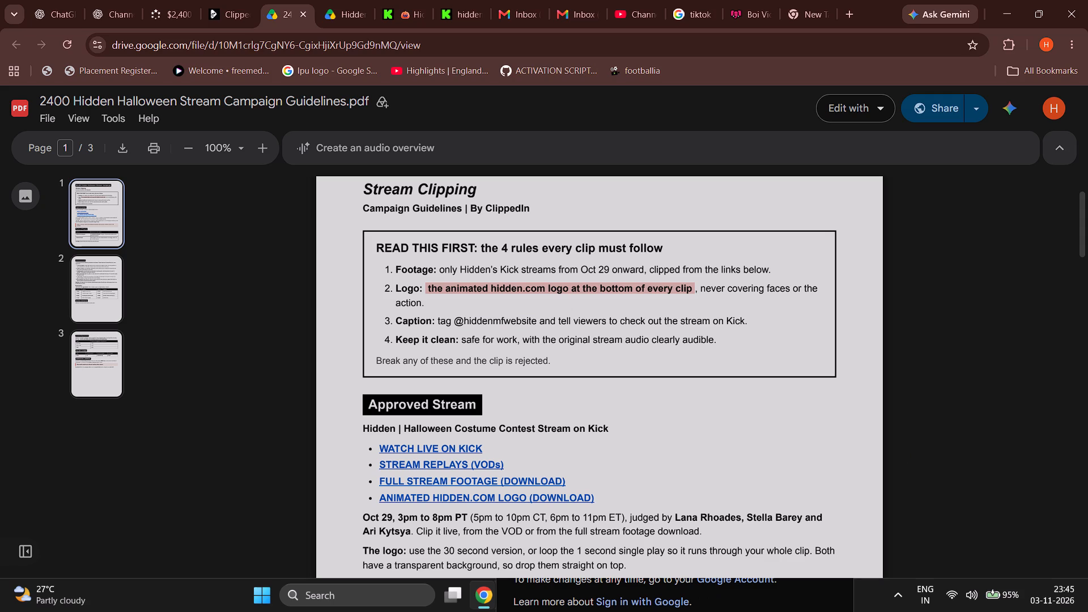
Switch to CapCut, unhide the main track of project 1103 and delete its compound clip.
left_click(823, 606)
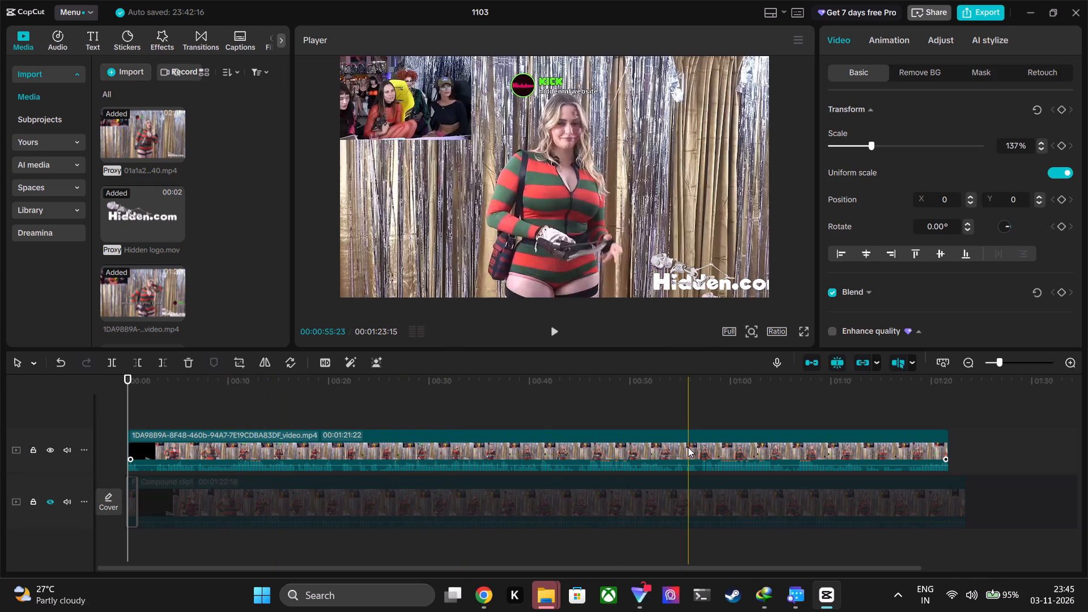
left_click(1015, 497)
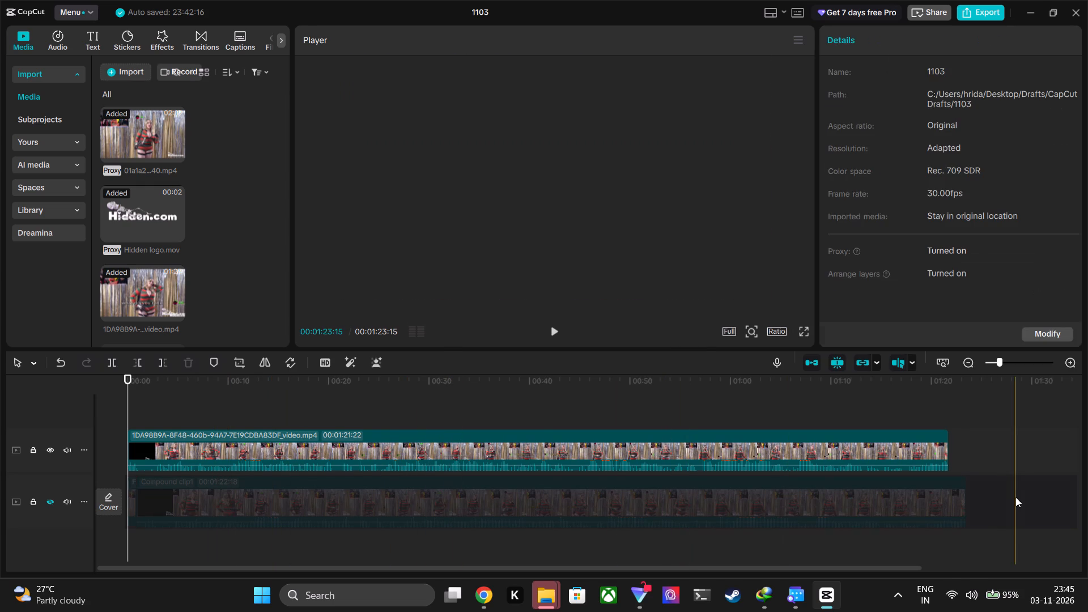
left_click_drag(1001, 518, 152, 484)
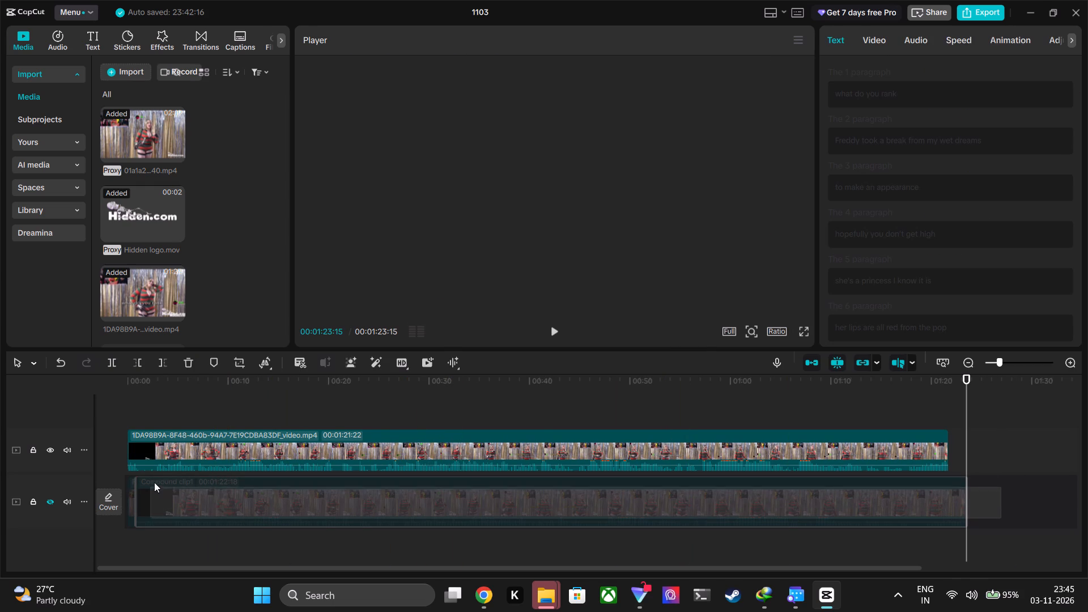
key("BackSpace")
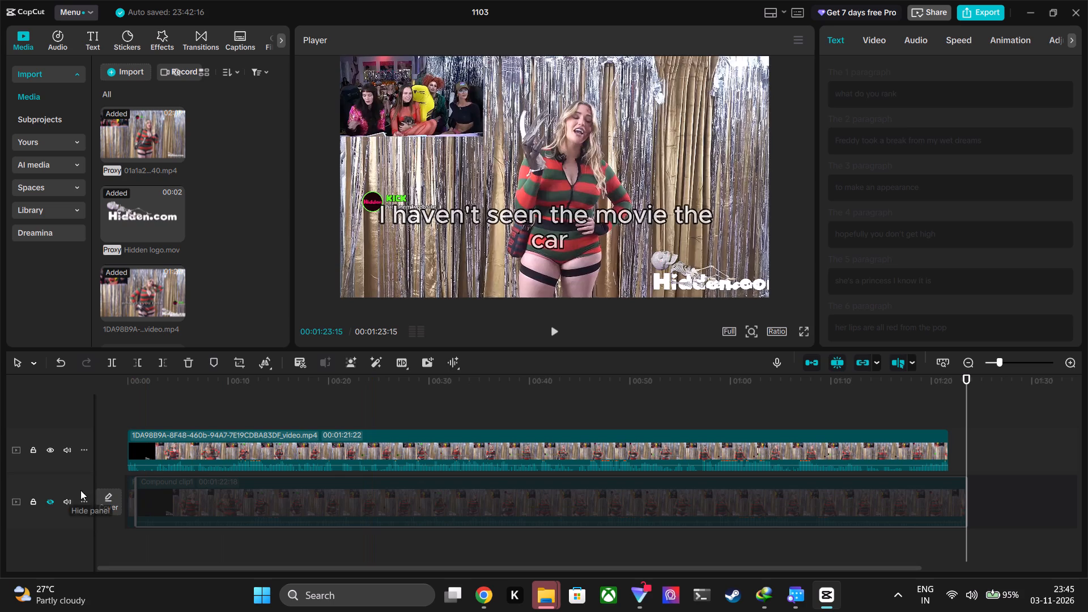
left_click(48, 503)
key("BackSpace")
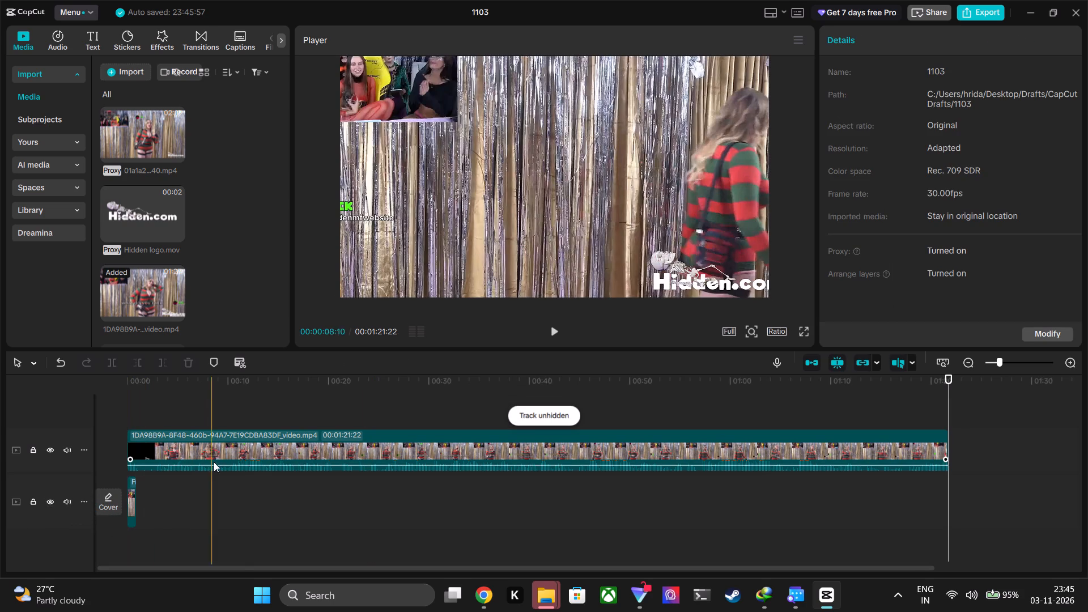
Move the 1DA98B9A video clip down to the main track, directly after the short opening clip.
left_click(266, 443)
left_click_drag(266, 440, 263, 487)
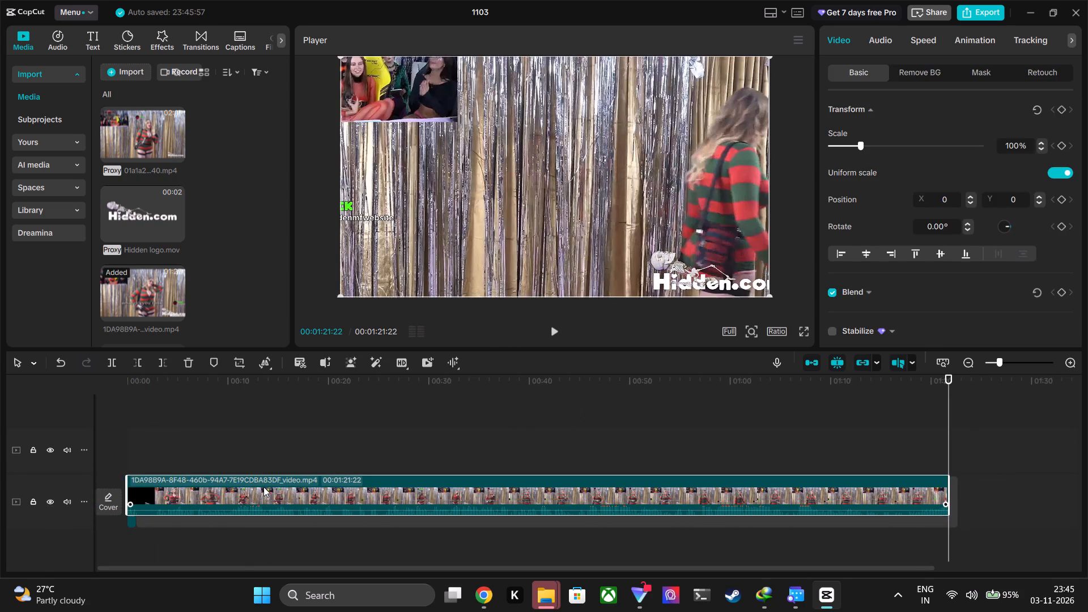
left_click_drag(263, 487, 279, 498)
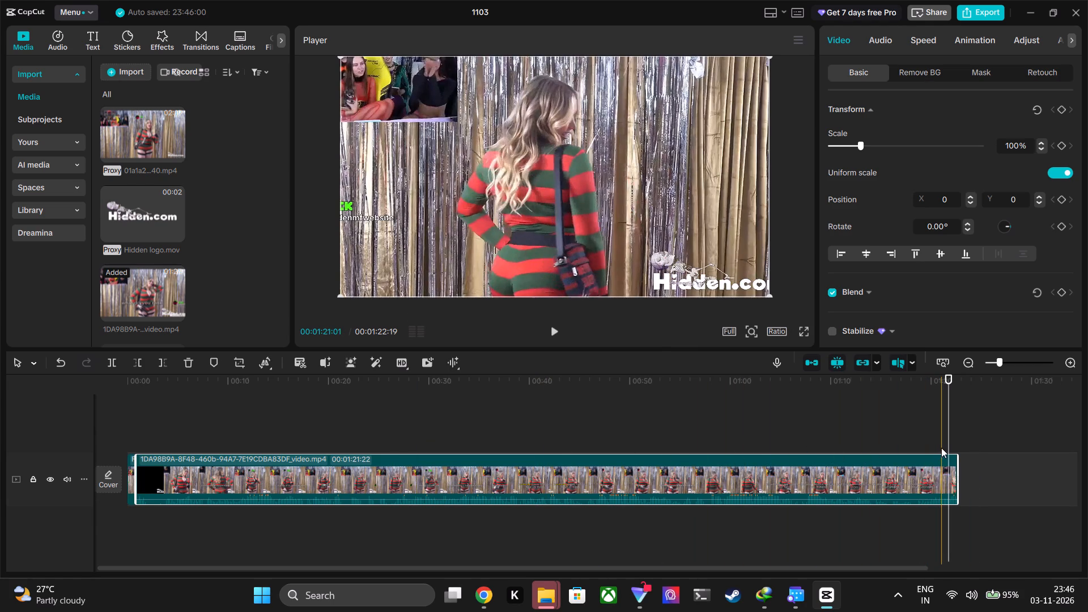
left_click(941, 448)
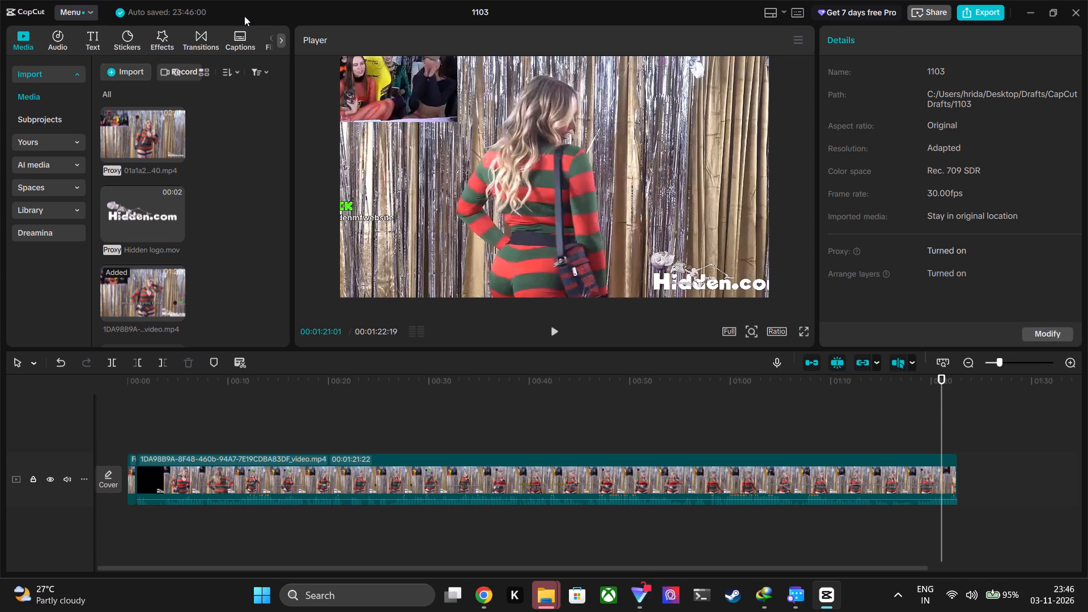
left_click(99, 45)
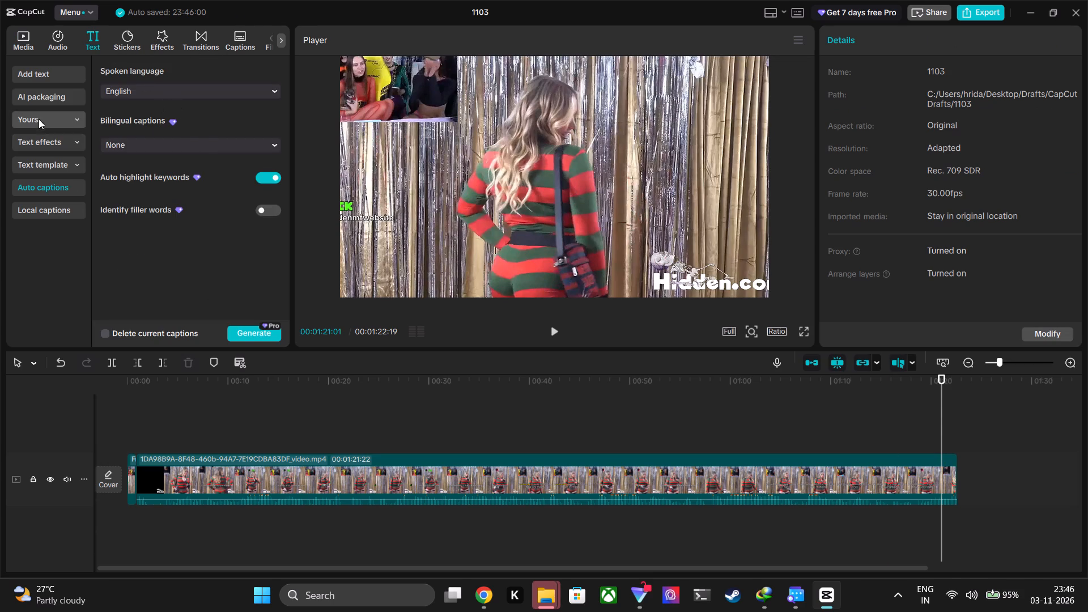
left_click(27, 82)
left_click_drag(125, 103, 673, 337)
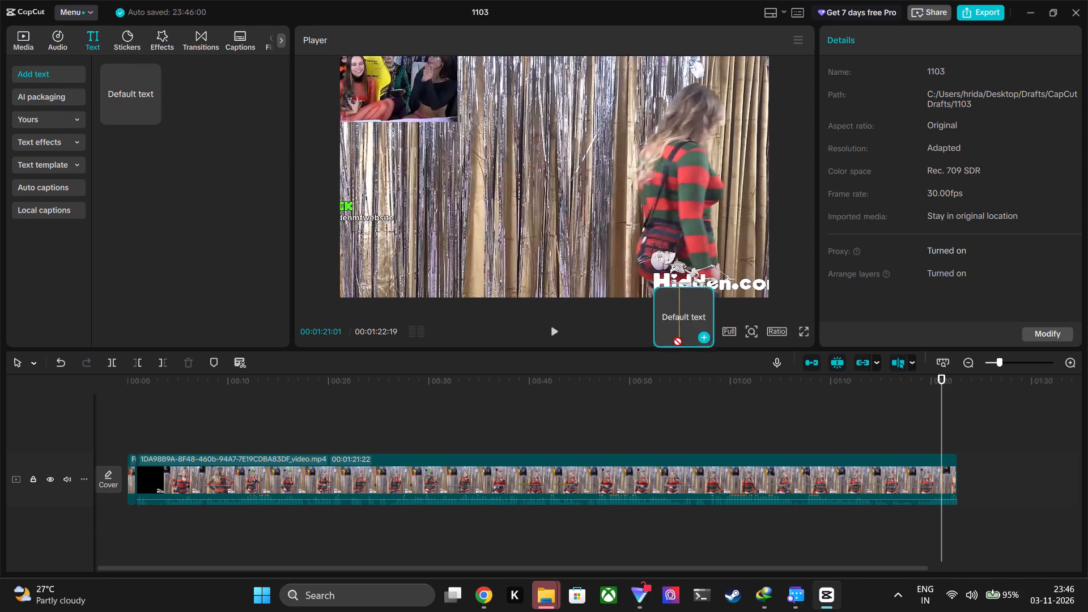
left_click_drag(673, 337, 921, 436)
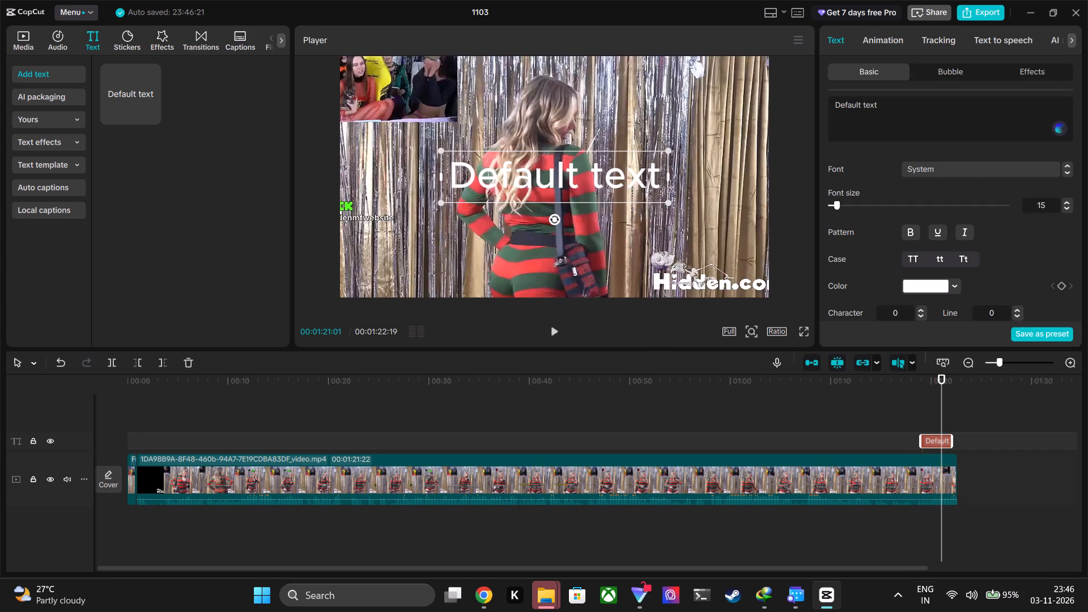
left_click(880, 130)
key("ctrl+a")
key("BackSpace")
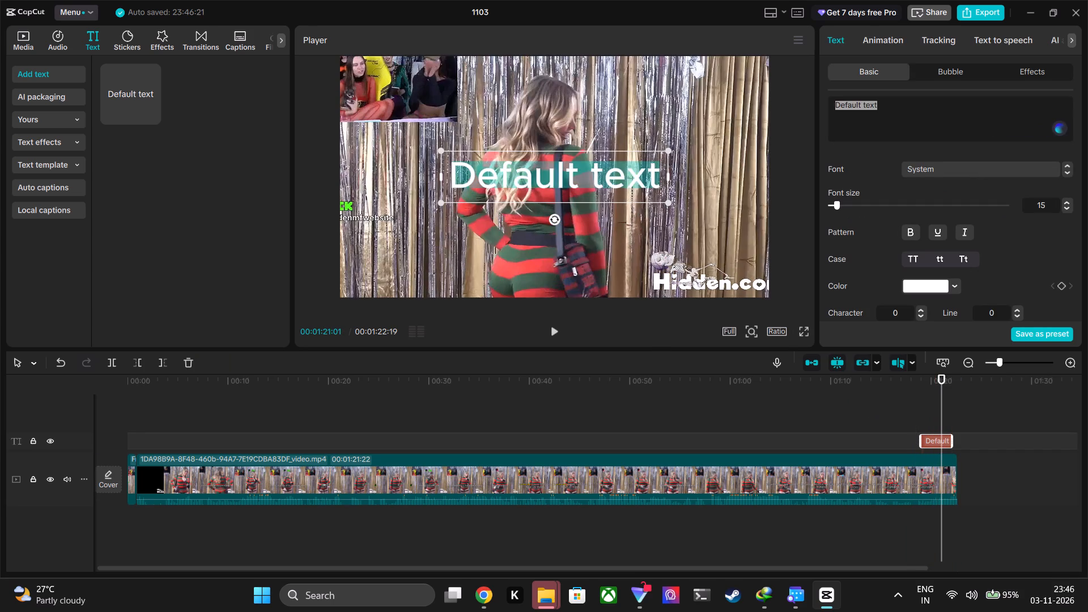
key("ctrl+v")
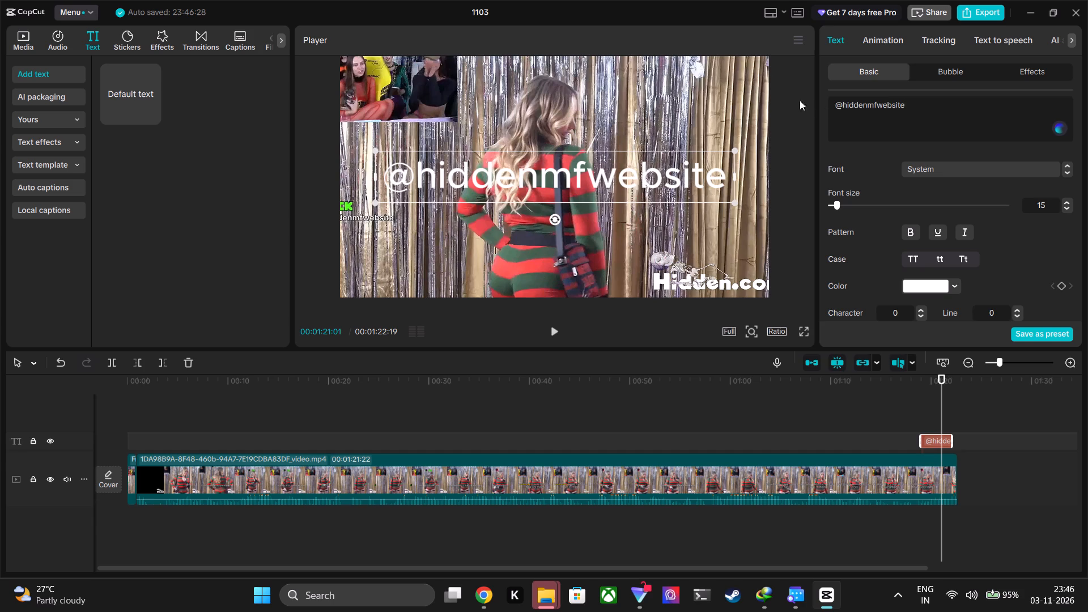
Scale the handle text down to 88%, place it in the lower middle of the frame and apply the yellow black-outlined preset style.
left_click_drag(739, 203, 707, 189)
left_click_drag(614, 175, 647, 118)
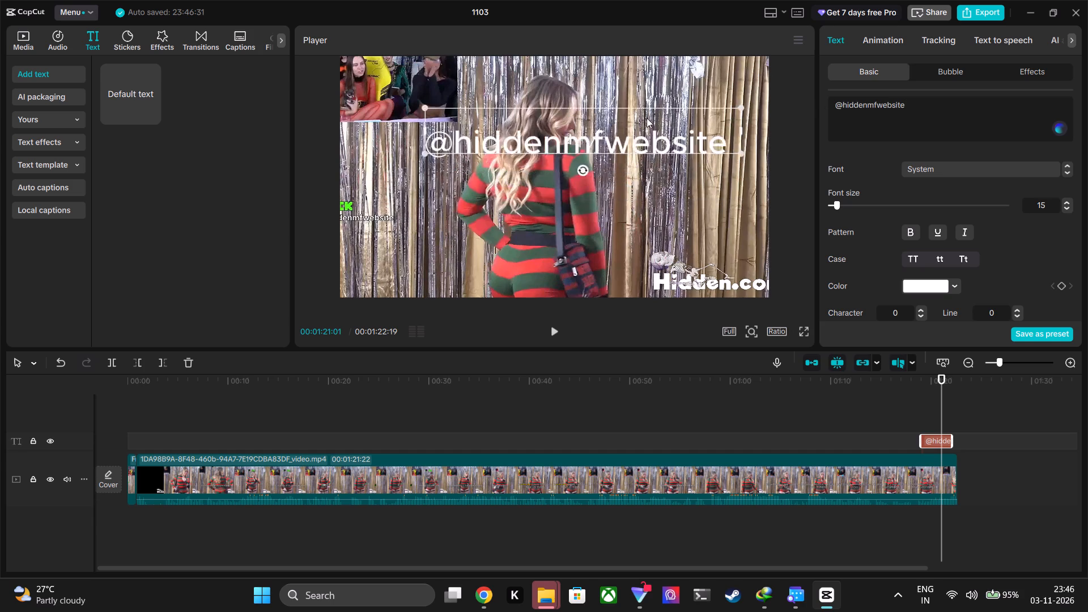
left_click_drag(647, 118, 599, 223)
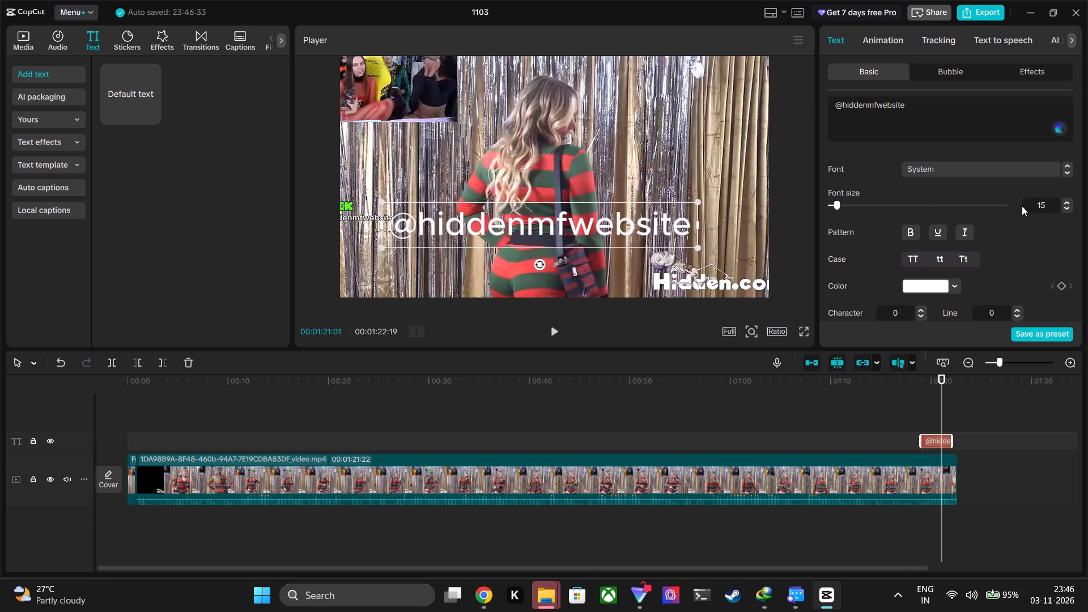
scroll(932, 260, "down", 3)
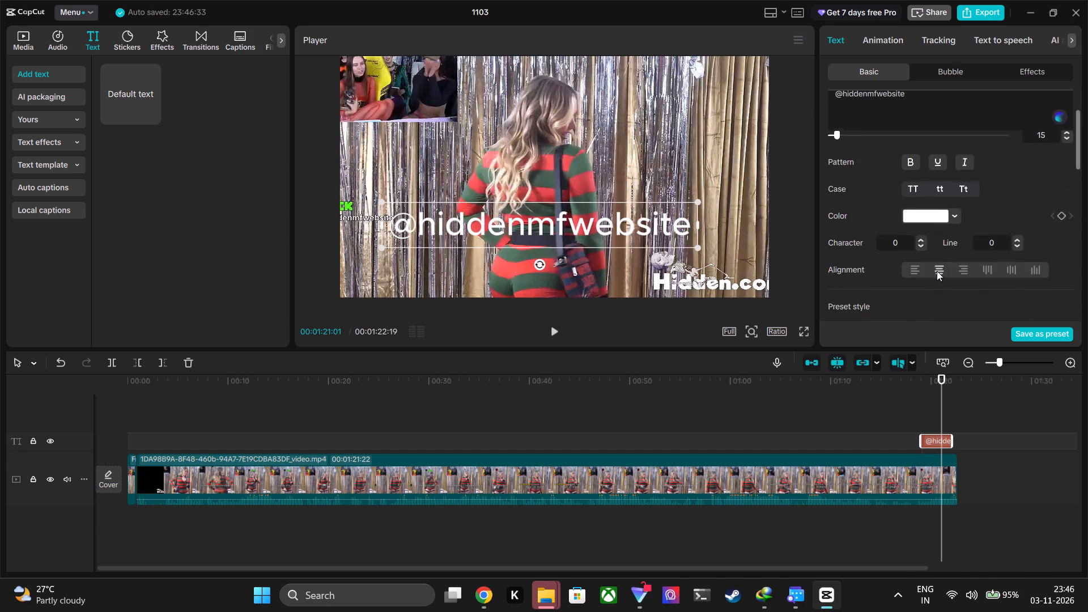
scroll(937, 271, "down", 4)
left_click(1027, 171)
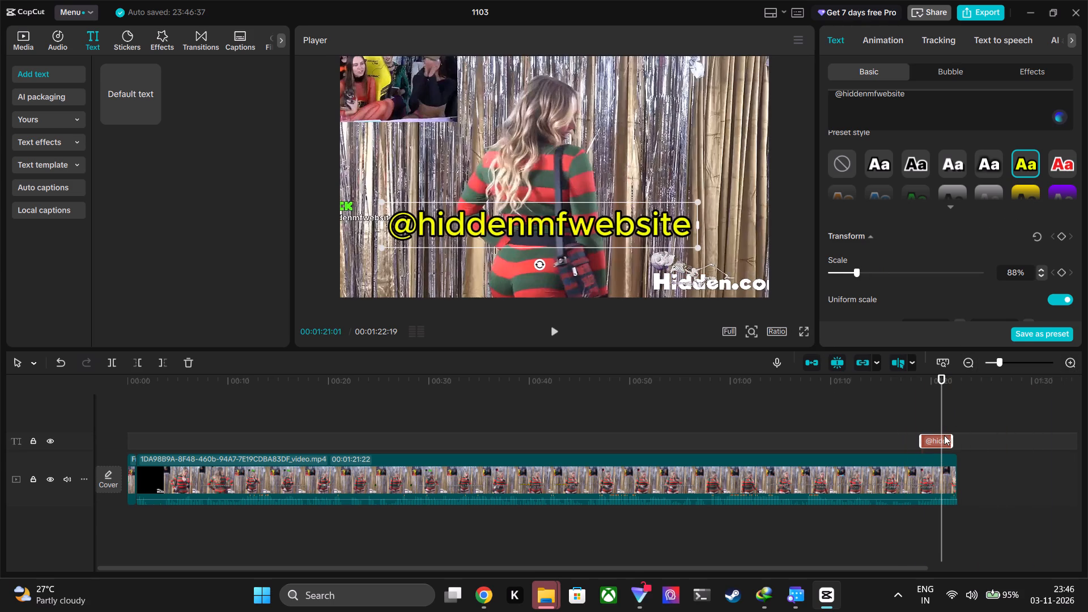
key("ctrl+c")
left_click_drag(941, 379, 836, 406)
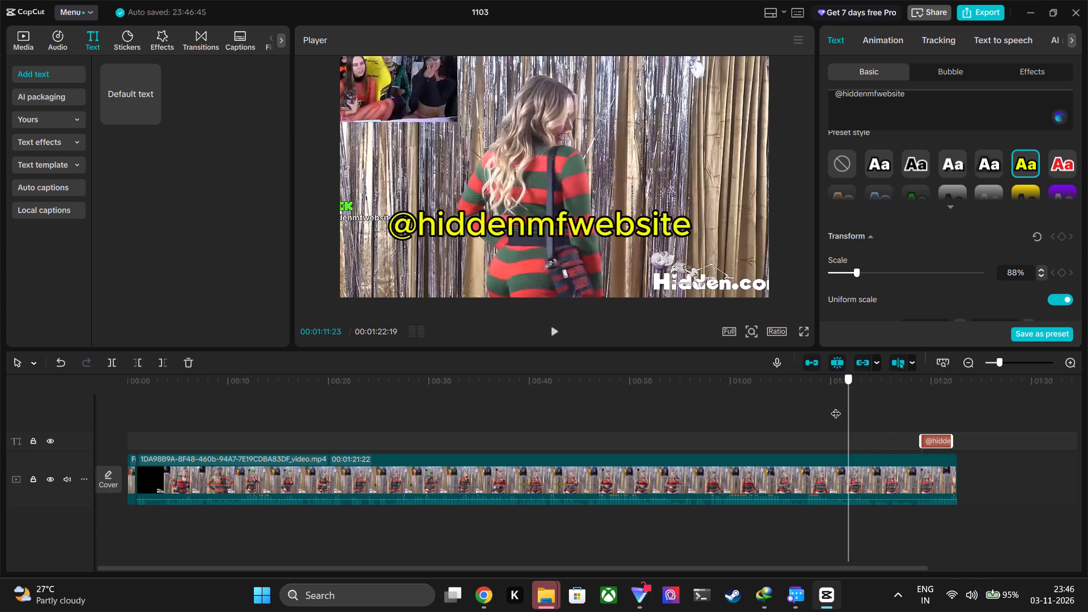
left_click_drag(836, 406, 224, 415)
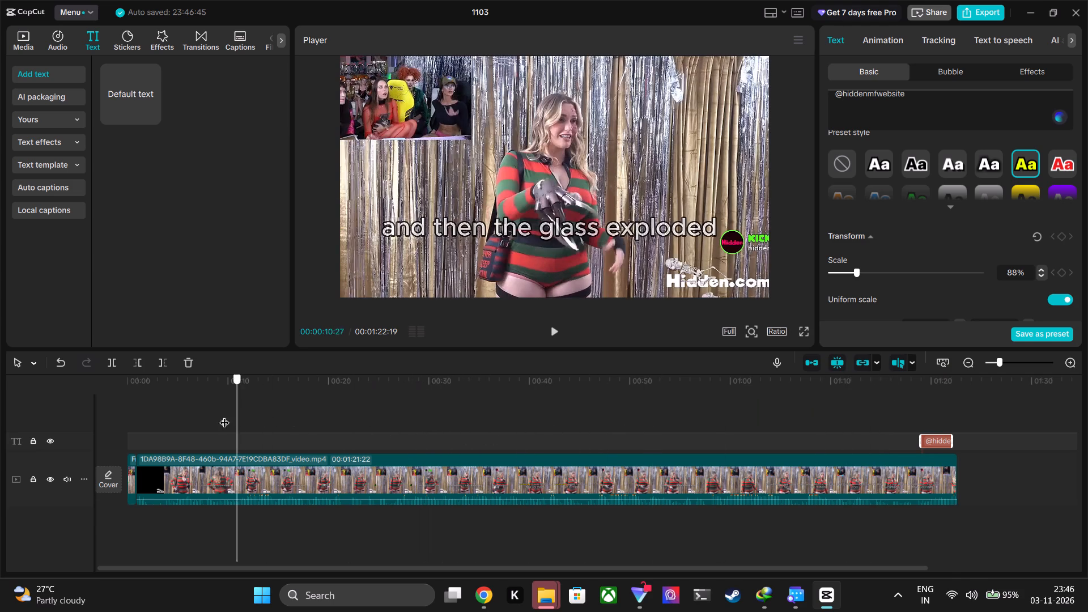
left_click_drag(224, 415, 111, 406)
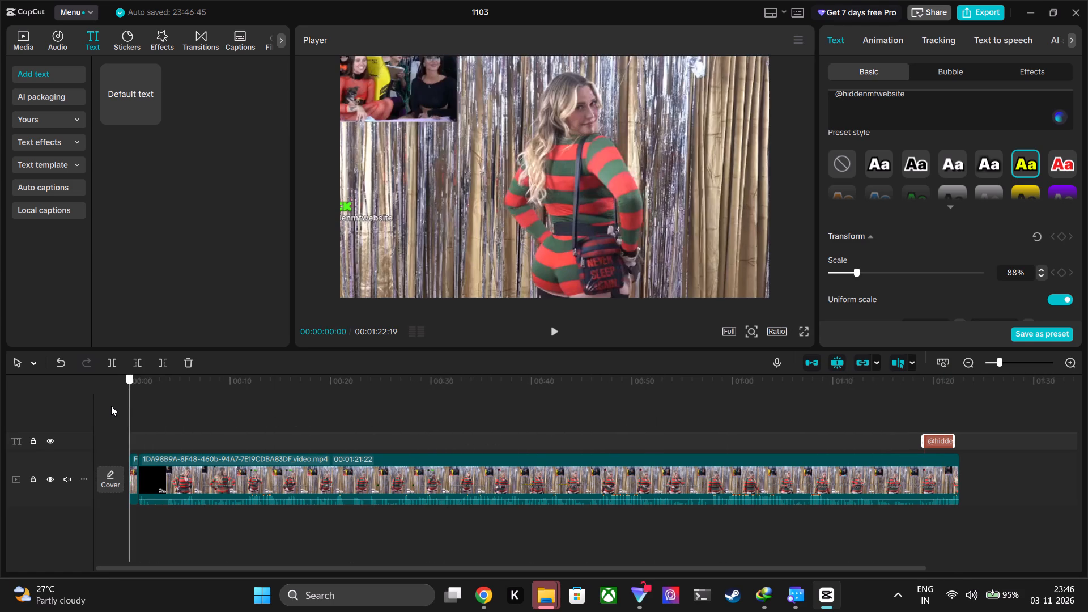
left_click_drag(111, 406, 115, 406)
left_click_drag(133, 381, 193, 399)
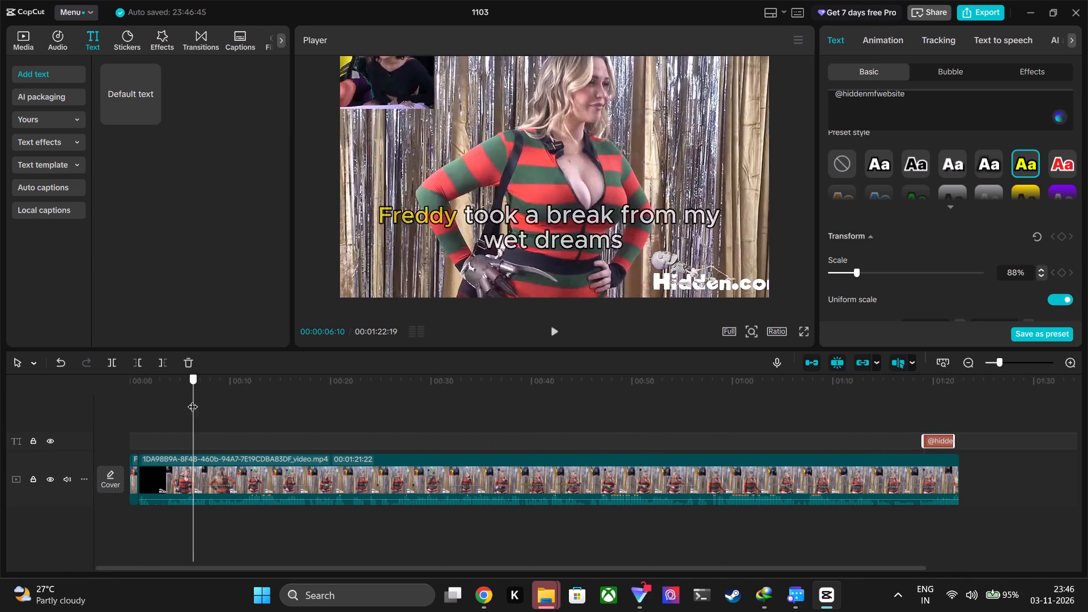
left_click_drag(193, 399, 165, 399)
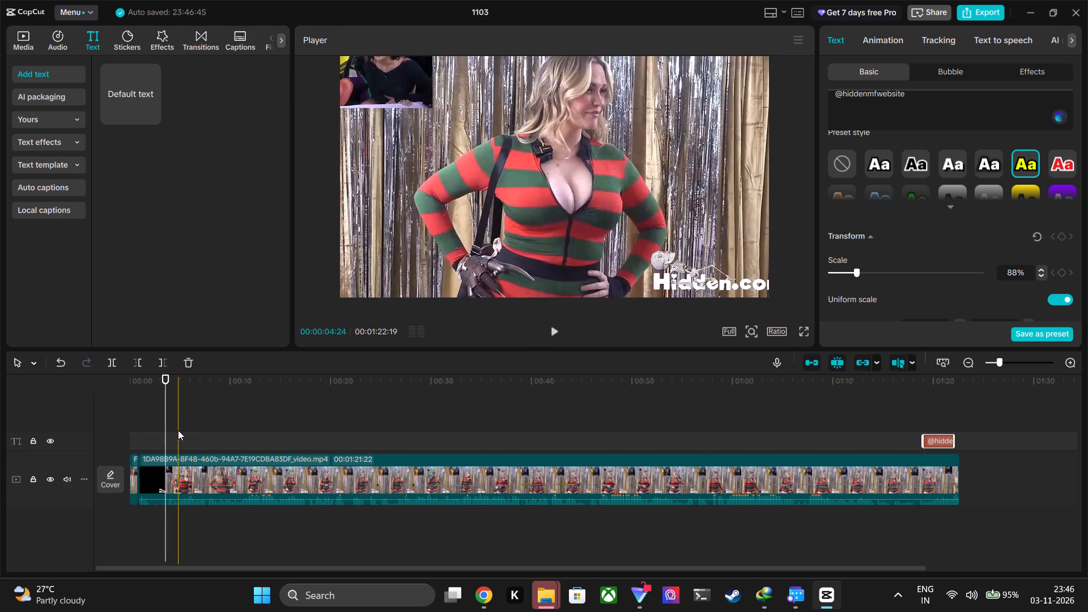
key("ctrl+v")
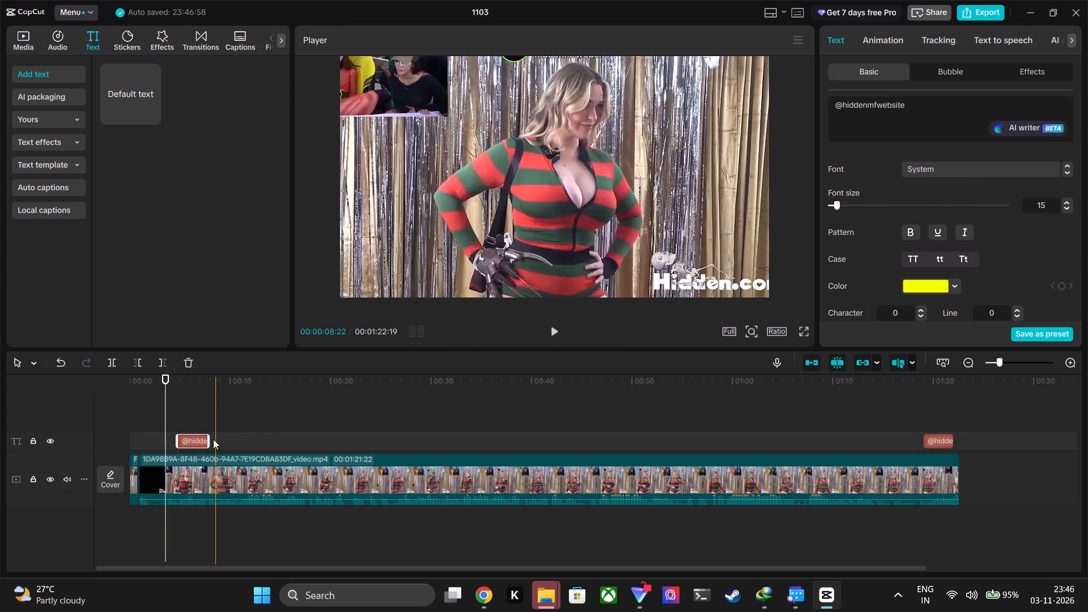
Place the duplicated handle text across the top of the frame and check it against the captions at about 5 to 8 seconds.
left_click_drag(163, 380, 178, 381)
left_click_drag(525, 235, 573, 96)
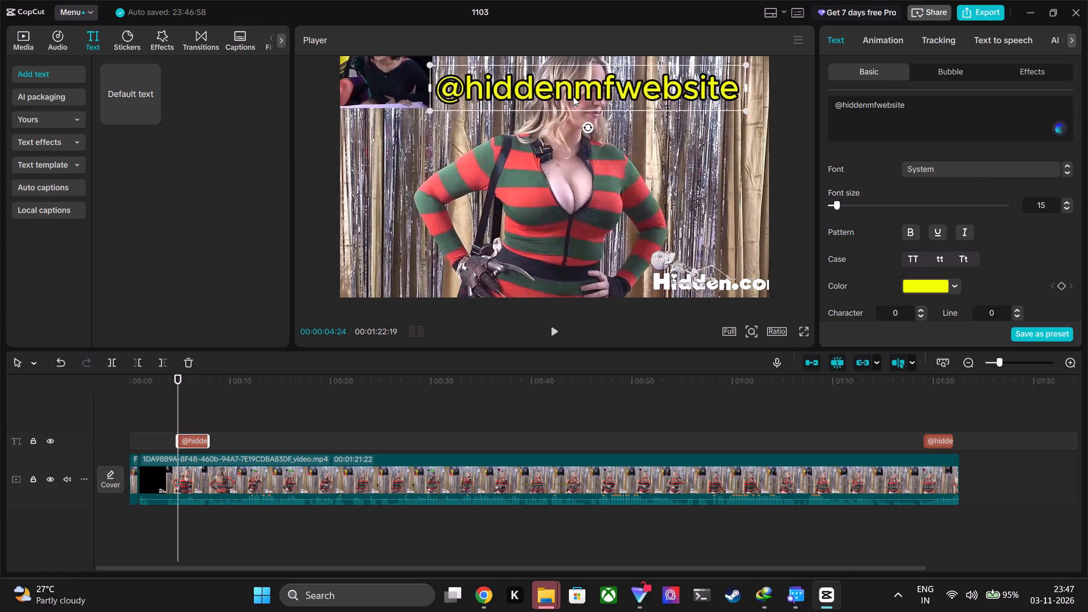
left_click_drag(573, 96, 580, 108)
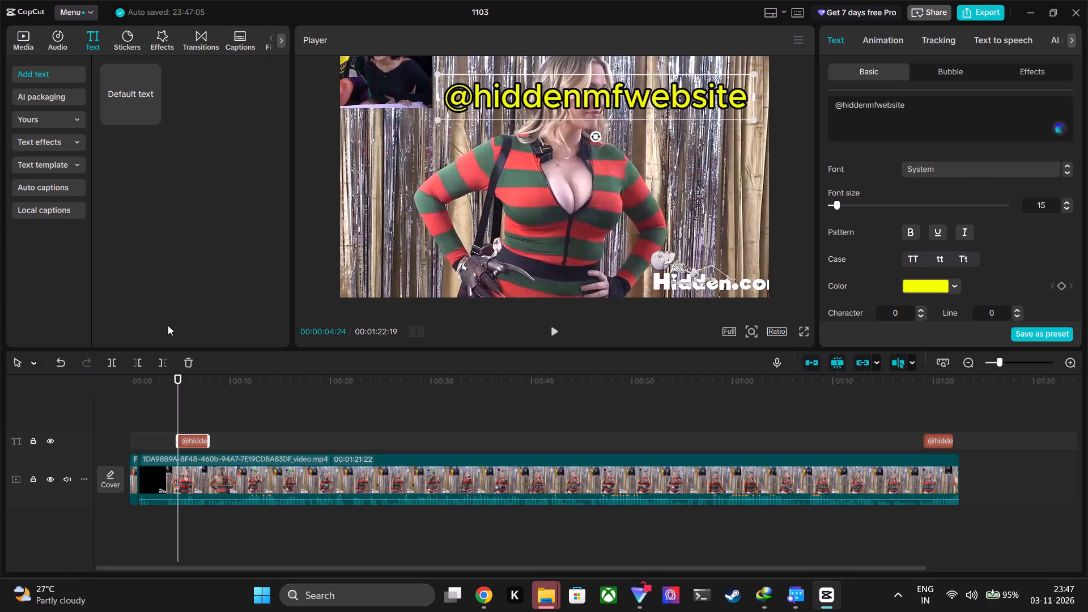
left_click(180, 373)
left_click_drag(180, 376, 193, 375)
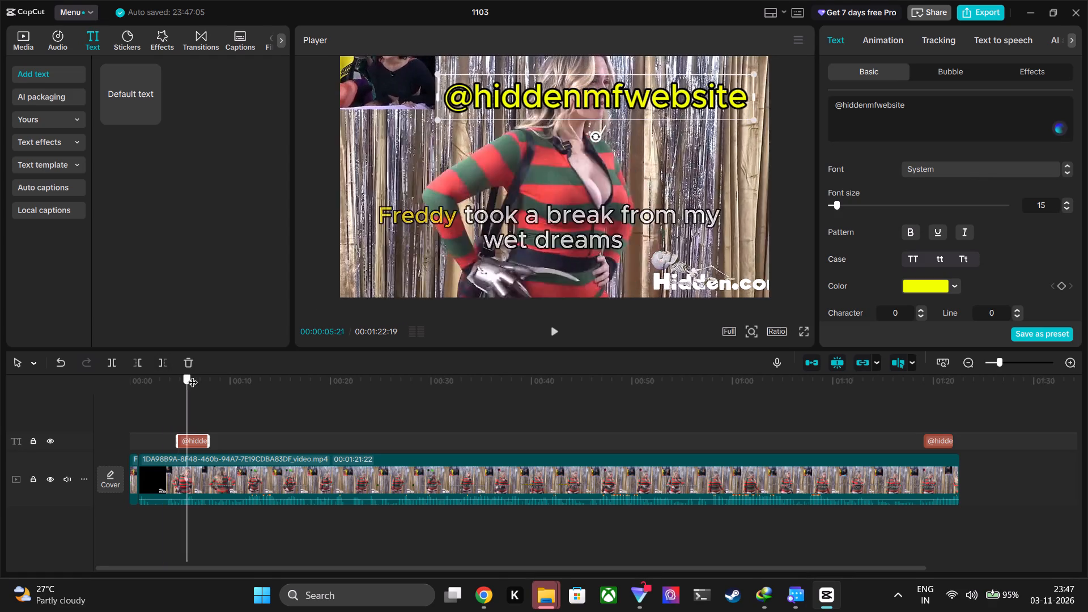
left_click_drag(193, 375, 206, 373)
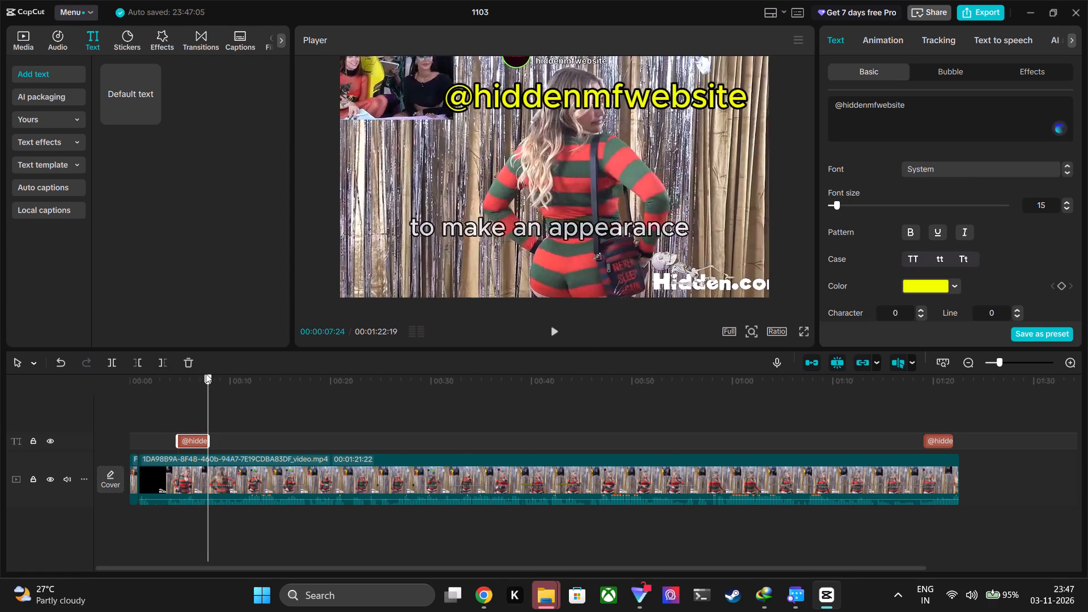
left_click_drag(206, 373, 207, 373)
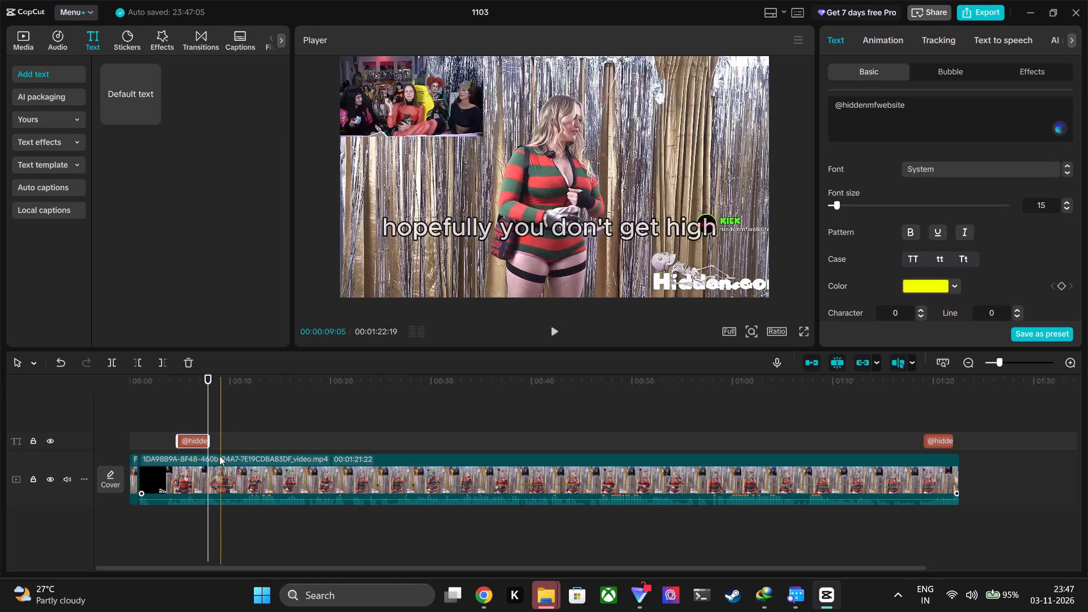
Shift the duplicated text clip to start at about 7 seconds and reposition it mid-height, left of centre in the frame.
left_click_drag(193, 441, 219, 443)
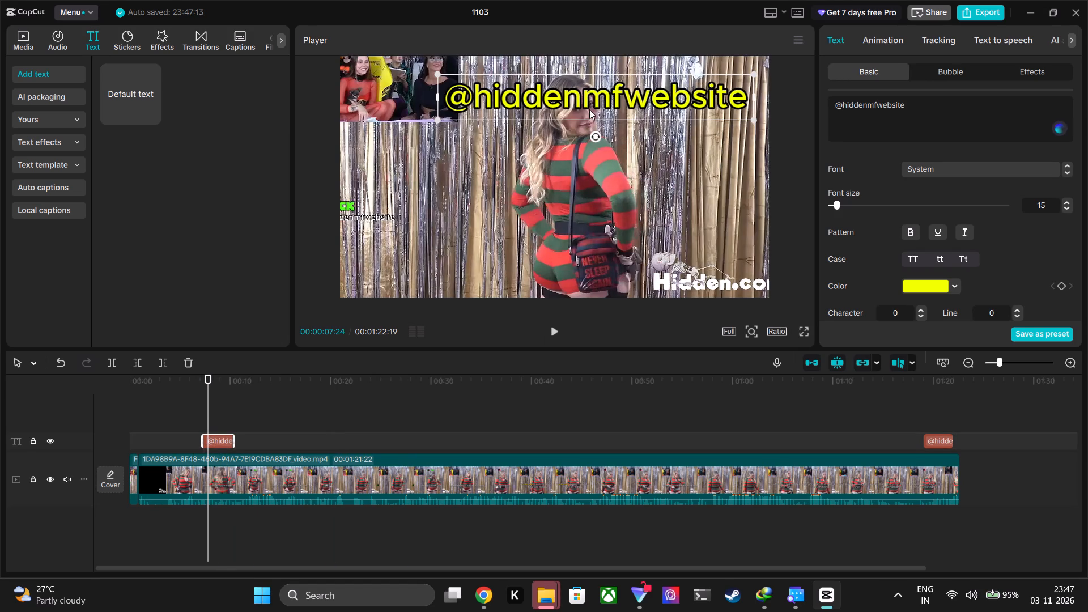
left_click_drag(589, 108, 563, 203)
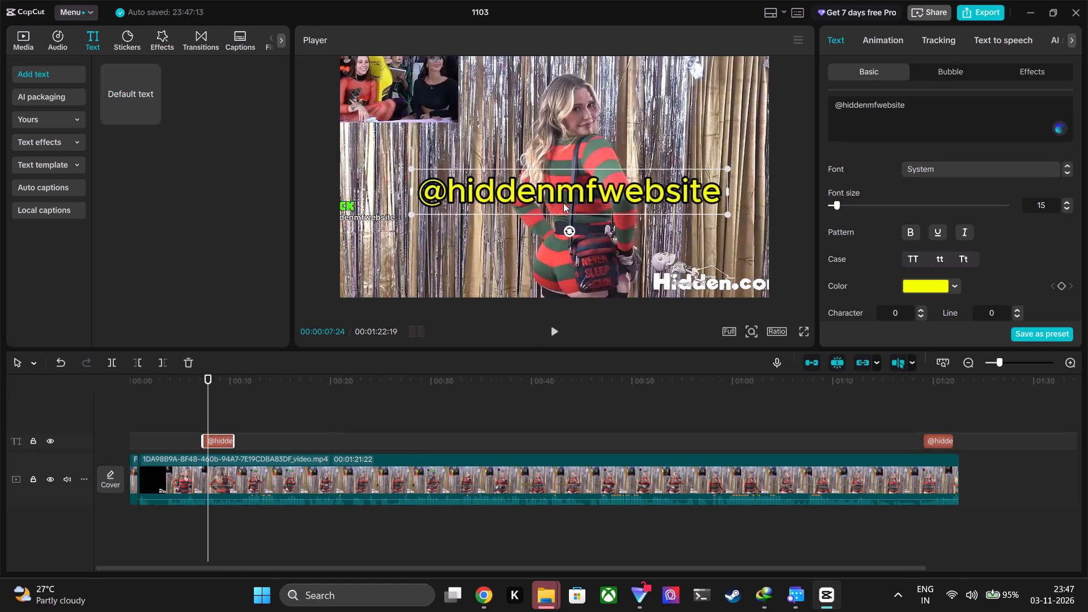
left_click_drag(563, 203, 498, 184)
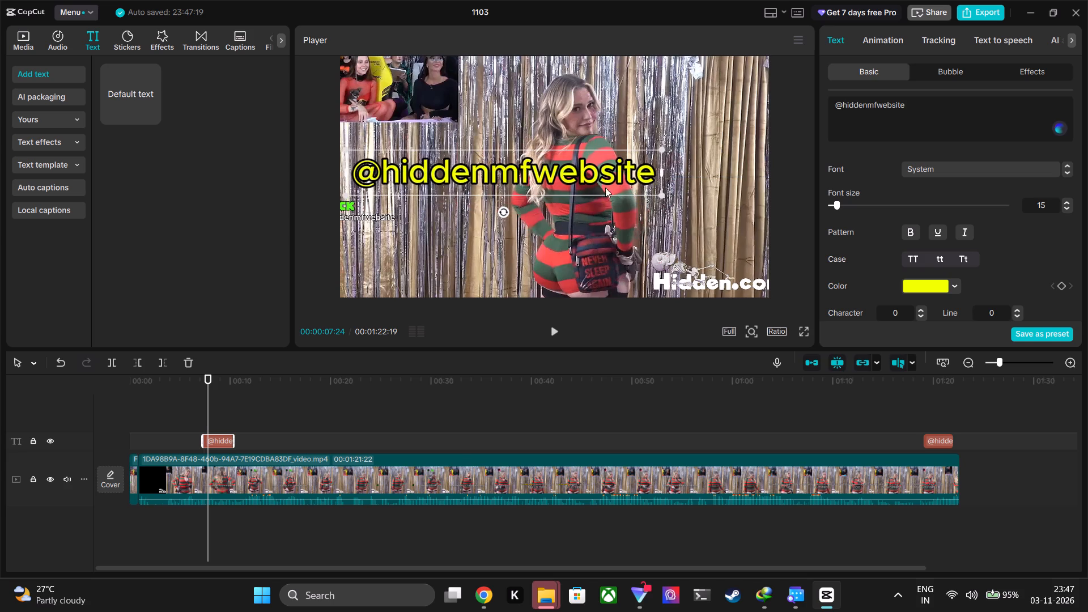
left_click_drag(665, 192, 532, 188)
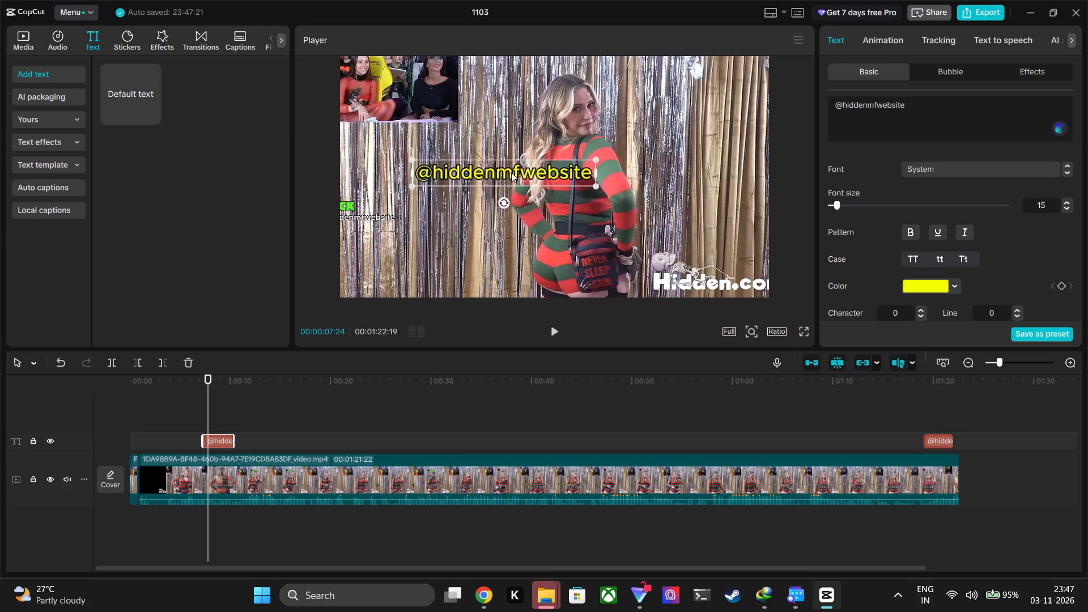
left_click_drag(509, 166, 696, 163)
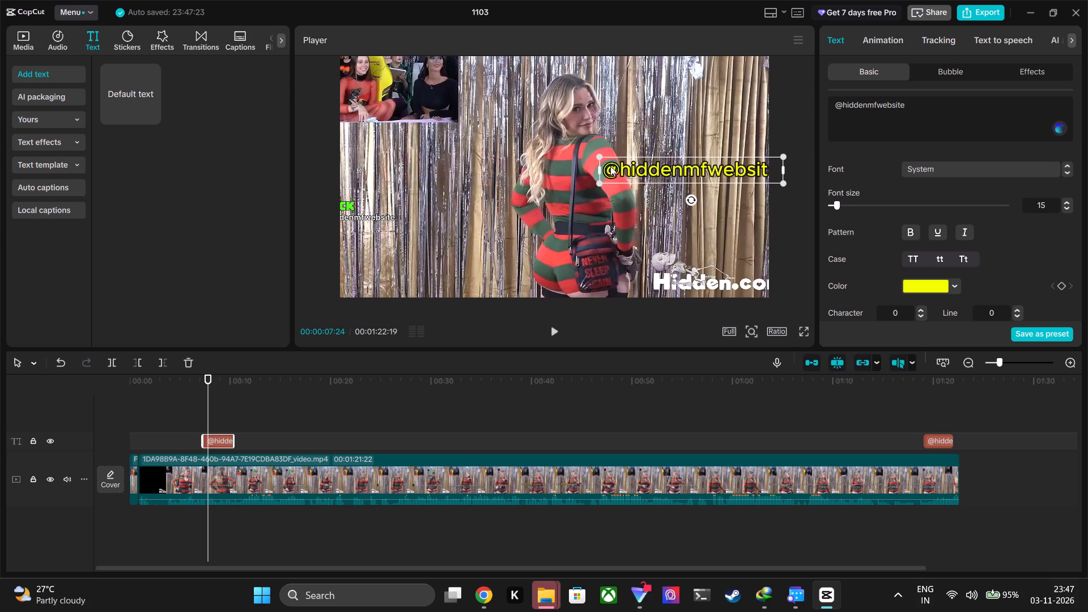
left_click_drag(600, 168, 597, 155)
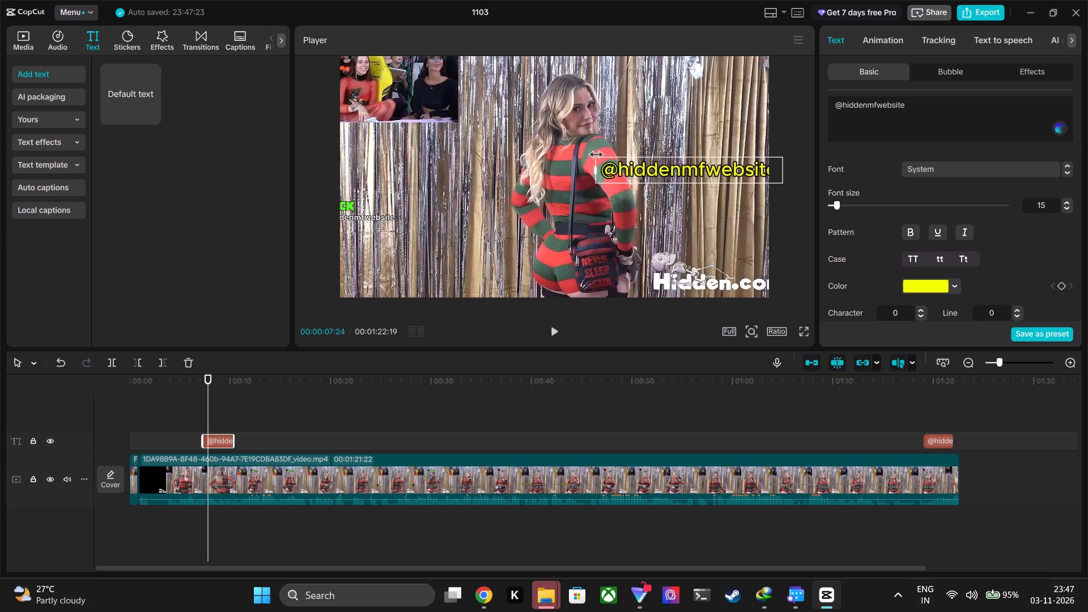
left_click_drag(597, 155, 588, 155)
left_click_drag(682, 163, 447, 248)
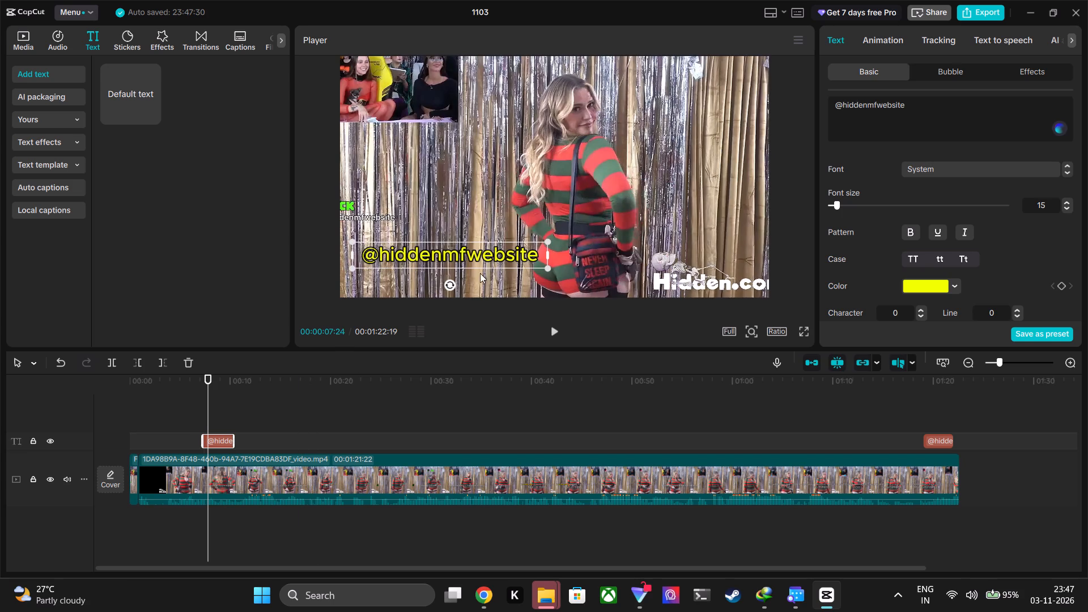
Add the line "Check ON" above the handle in the duplicated text clip.
left_click(827, 101)
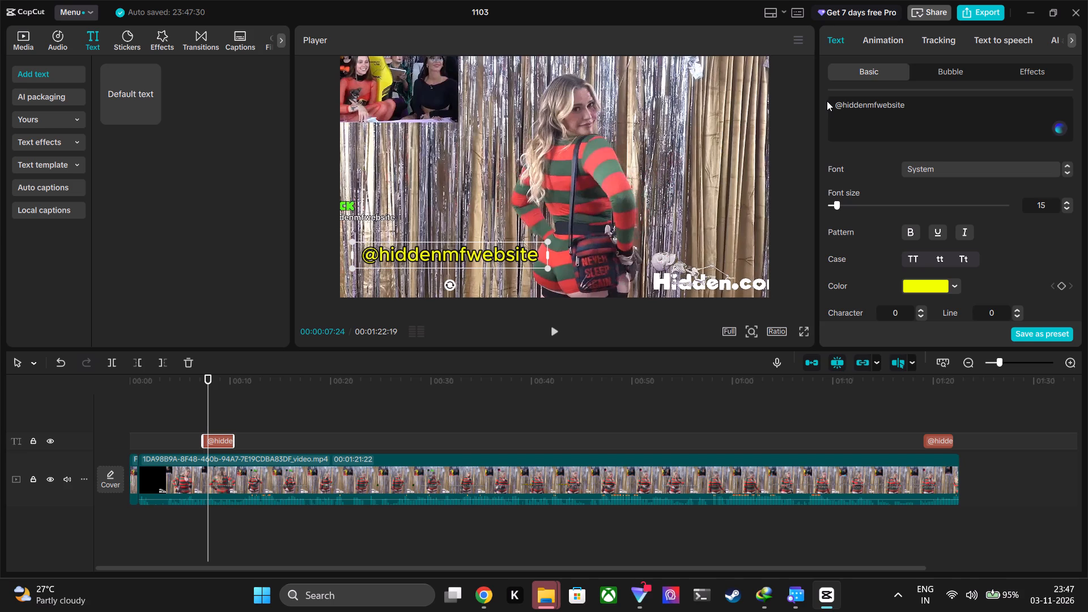
left_click(828, 105)
key("Return")
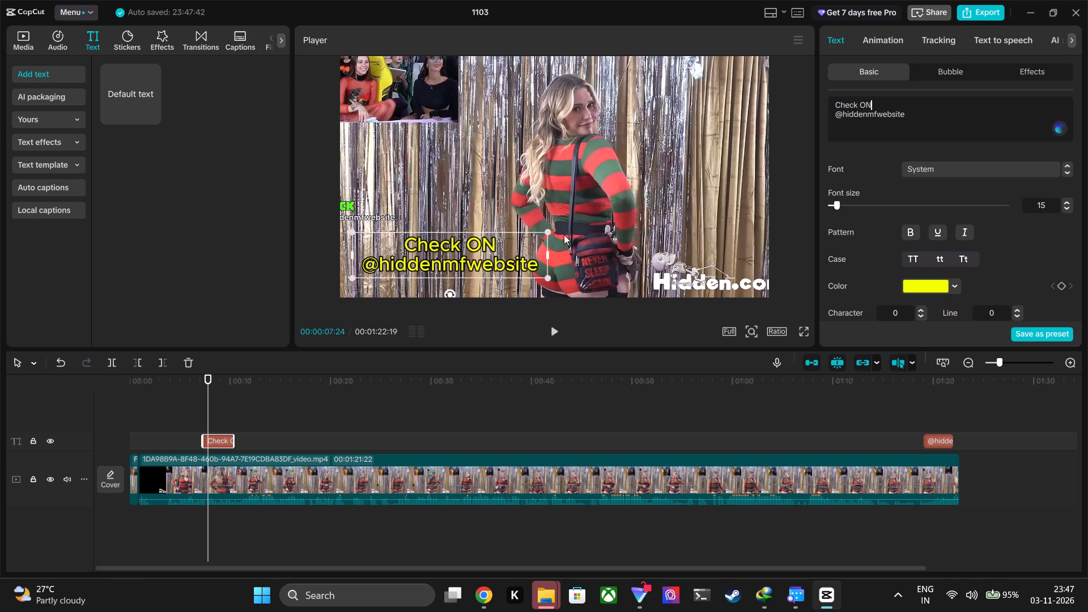
Scale the two-line Check ON text down slightly, move it against the frame's left edge and preview the playback.
left_click_drag(550, 277, 525, 275)
left_click_drag(504, 262, 496, 262)
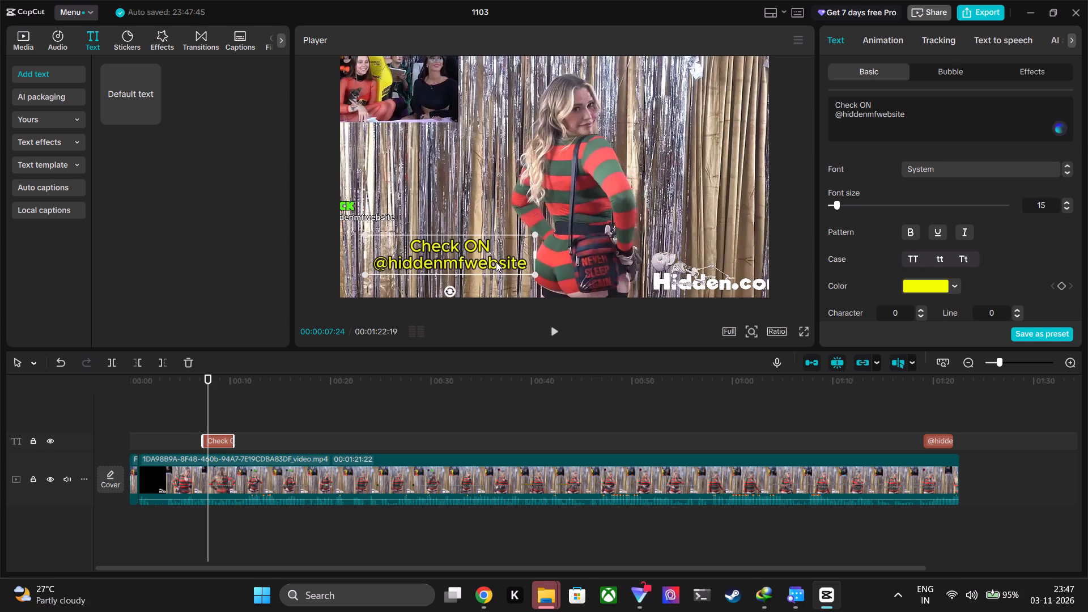
left_click_drag(496, 262, 473, 262)
key("space")
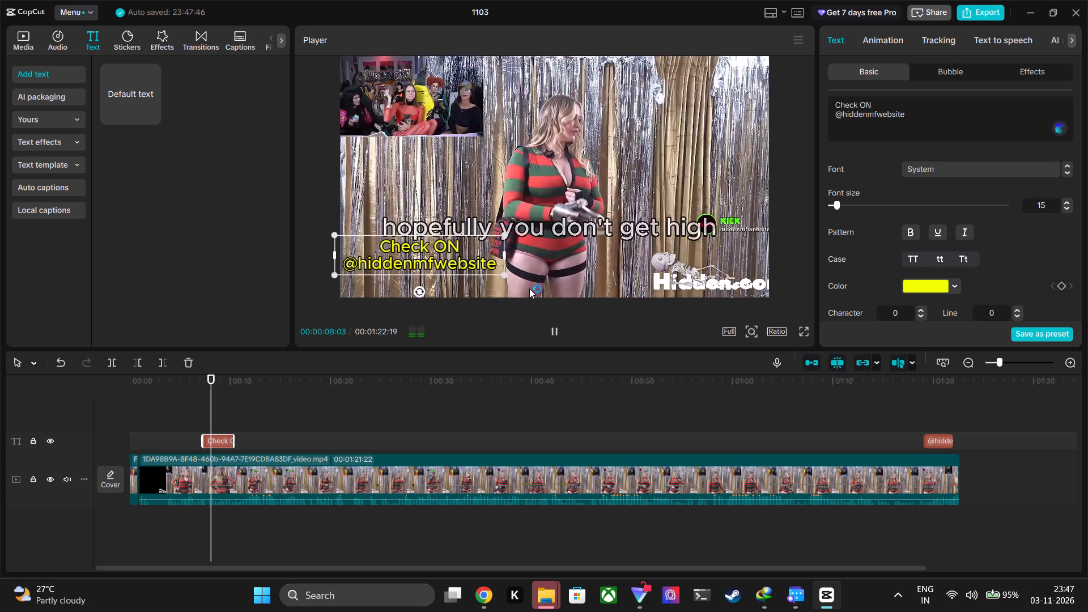
key("space")
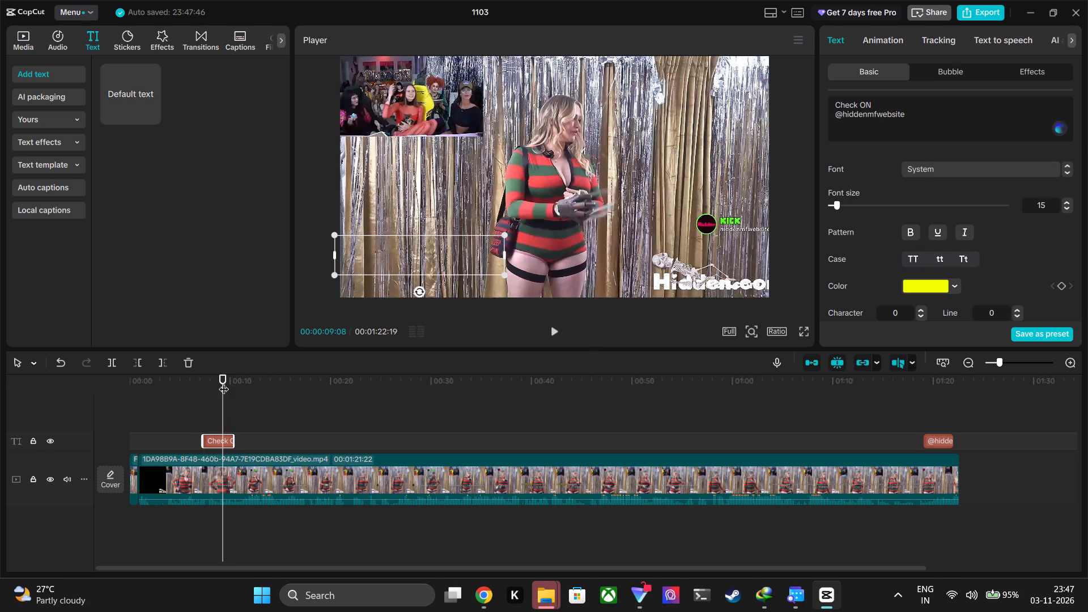
Trim the Check ON text clip to end at about 9 seconds, checking its timing against the captions.
left_click_drag(223, 382, 207, 386)
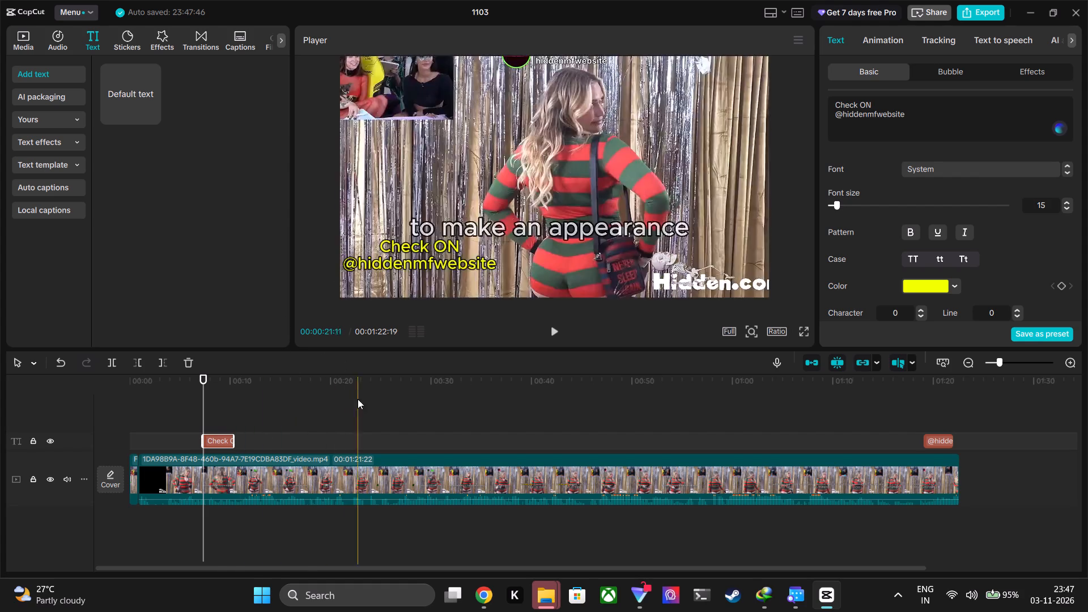
left_click_drag(235, 446, 231, 447)
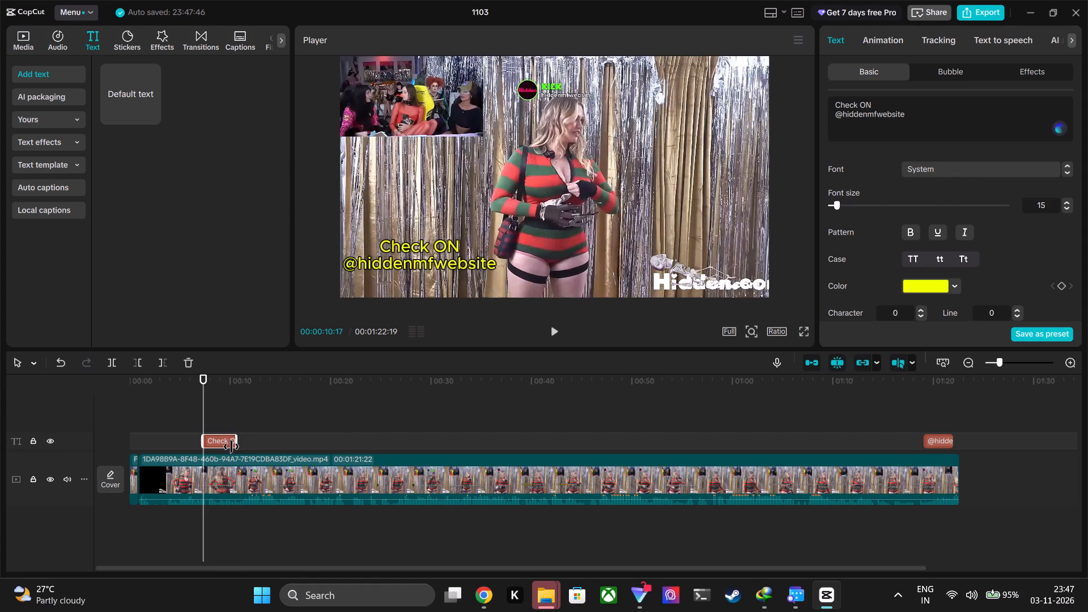
left_click_drag(231, 447, 202, 449)
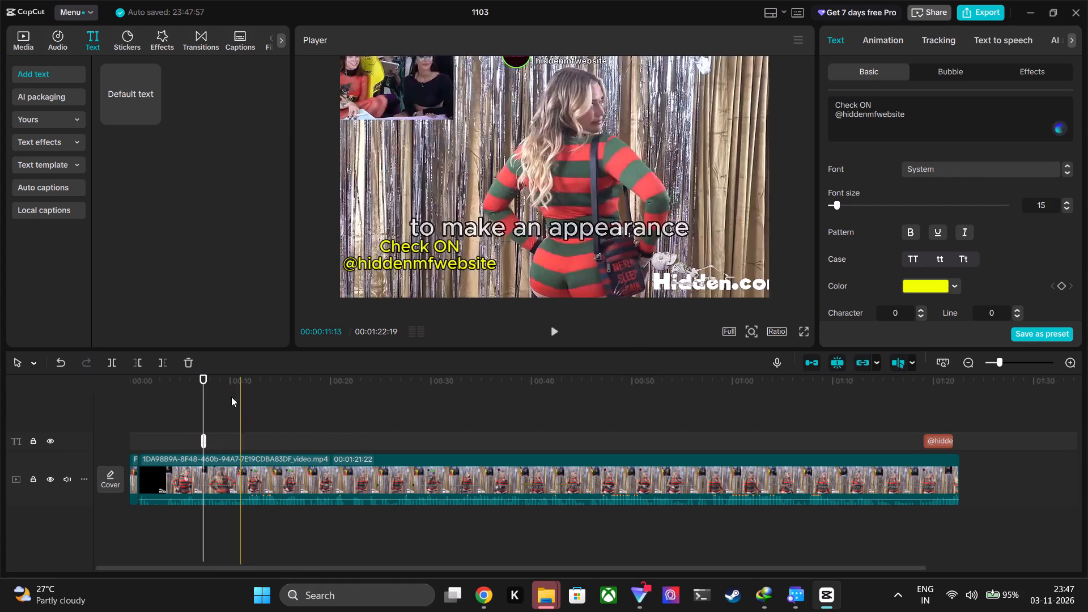
left_click_drag(205, 386, 151, 389)
key("space")
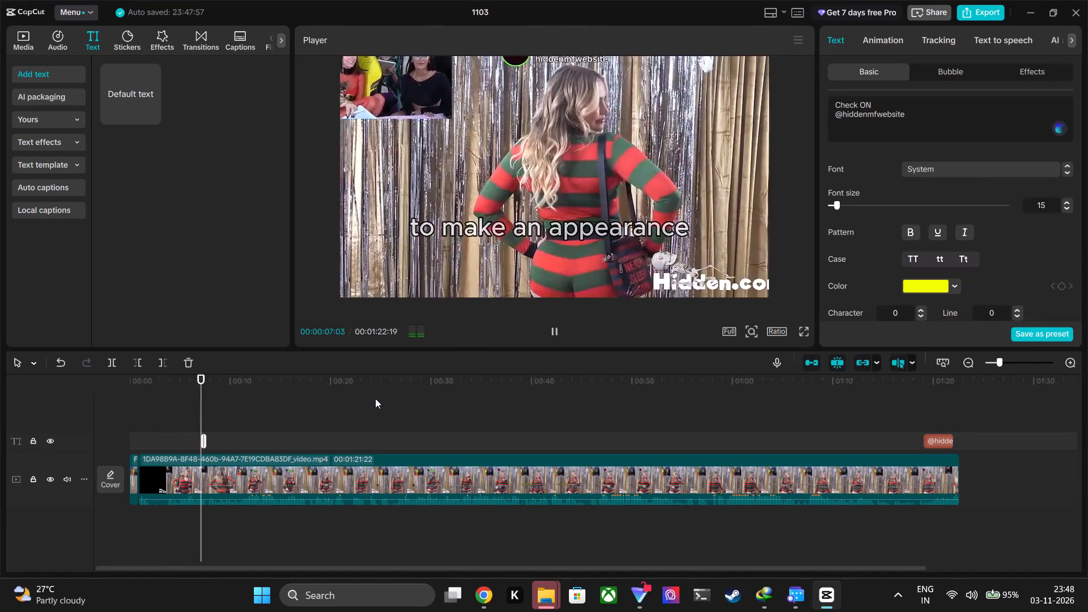
key("space")
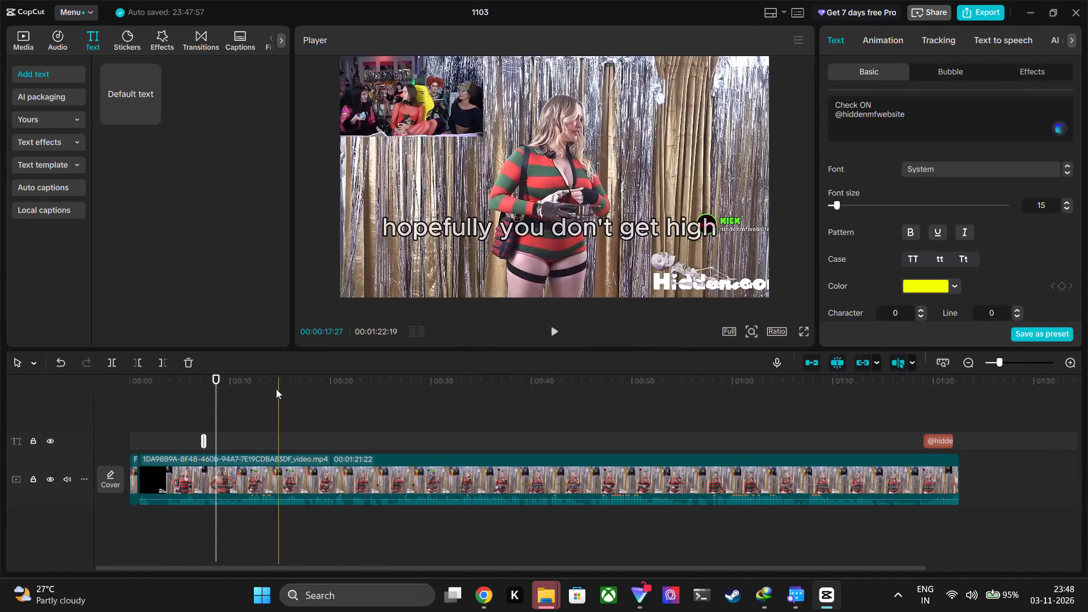
left_click_drag(214, 386, 203, 389)
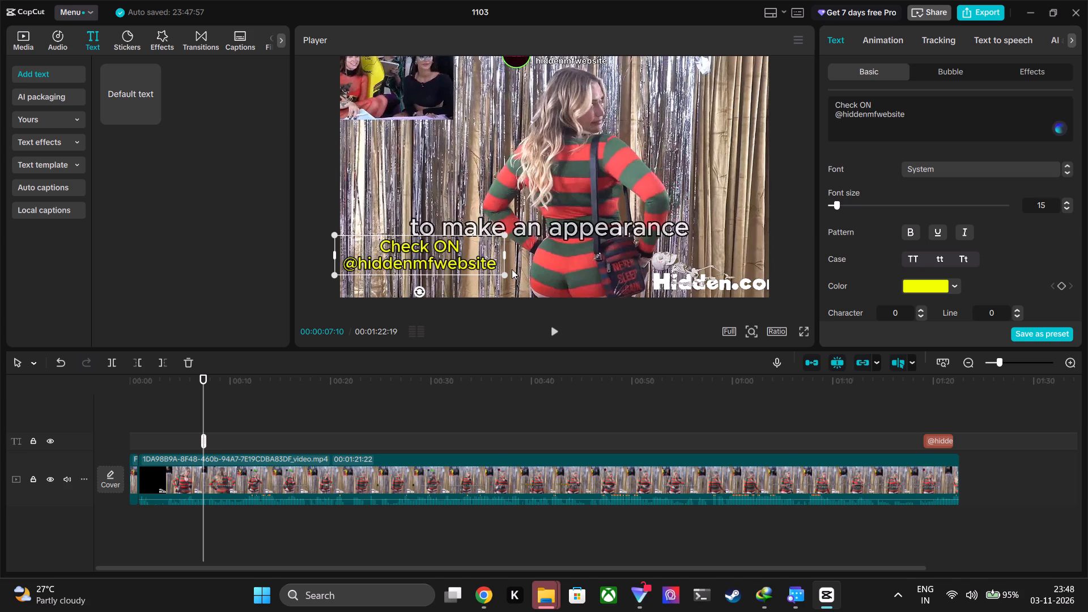
left_click_drag(205, 442, 217, 442)
left_click_drag(217, 442, 218, 440)
key("space")
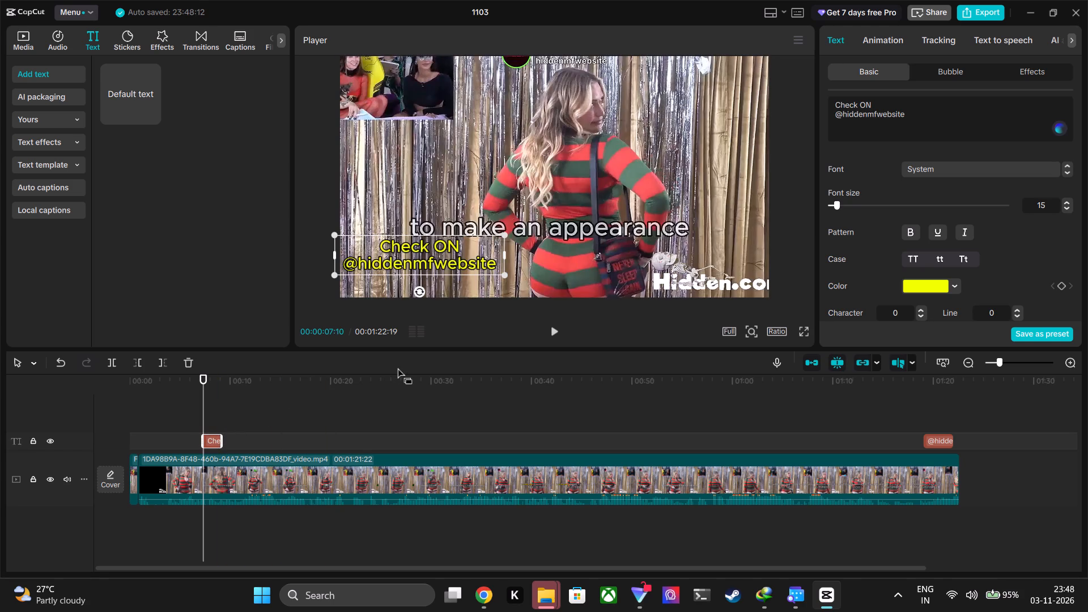
key("space")
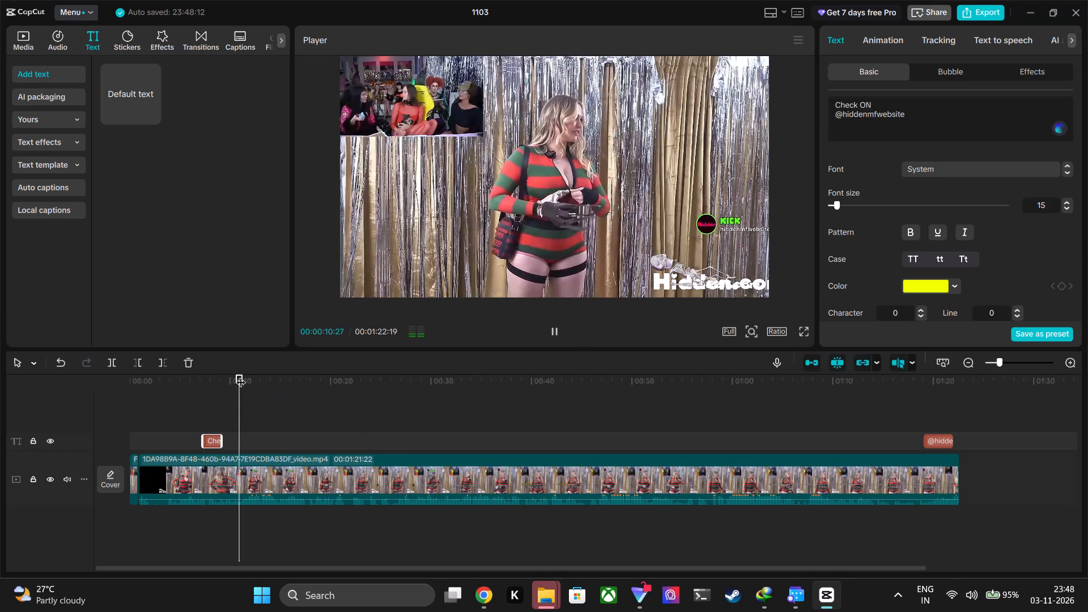
Nudge the Check ON text slightly lower in the frame, clear of the "to make an appearance" caption, and preview it.
left_click_drag(241, 375, 204, 381)
left_click_drag(453, 259, 445, 273)
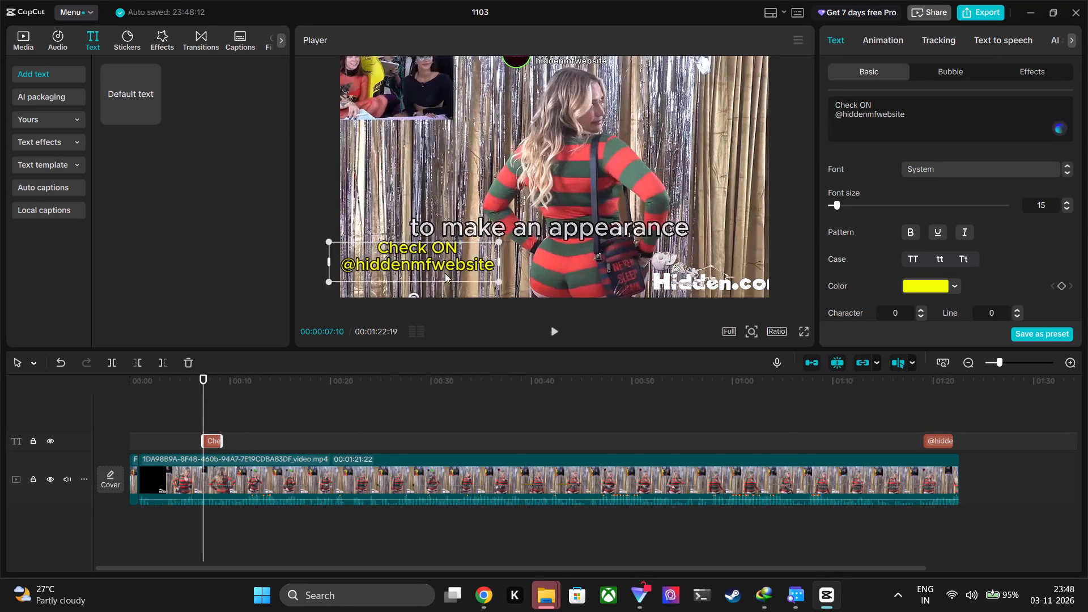
left_click_drag(445, 273, 454, 274)
key("space")
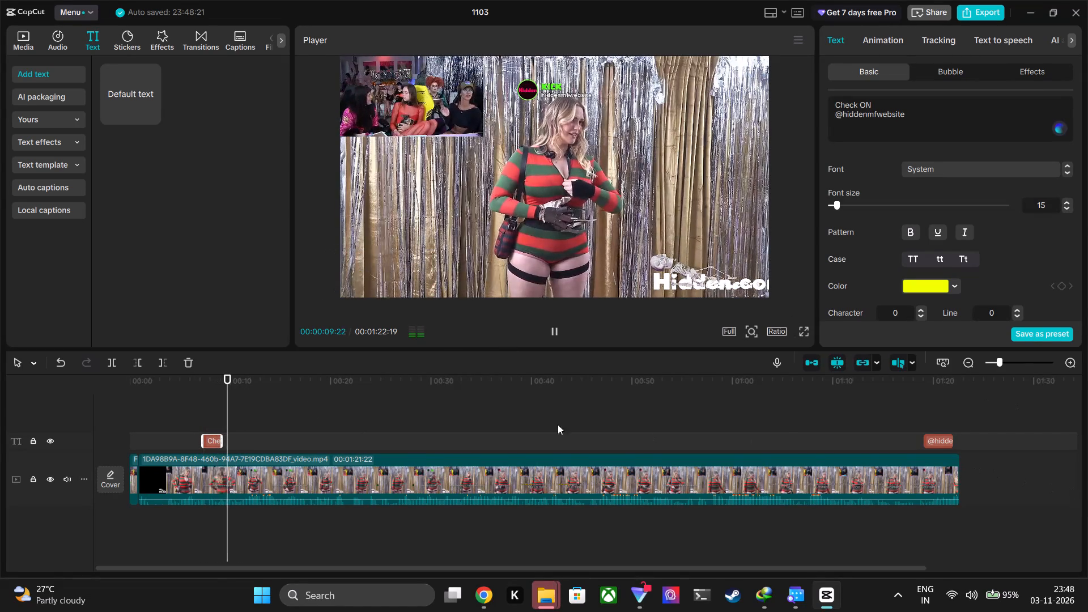
left_click_drag(235, 383, 946, 486)
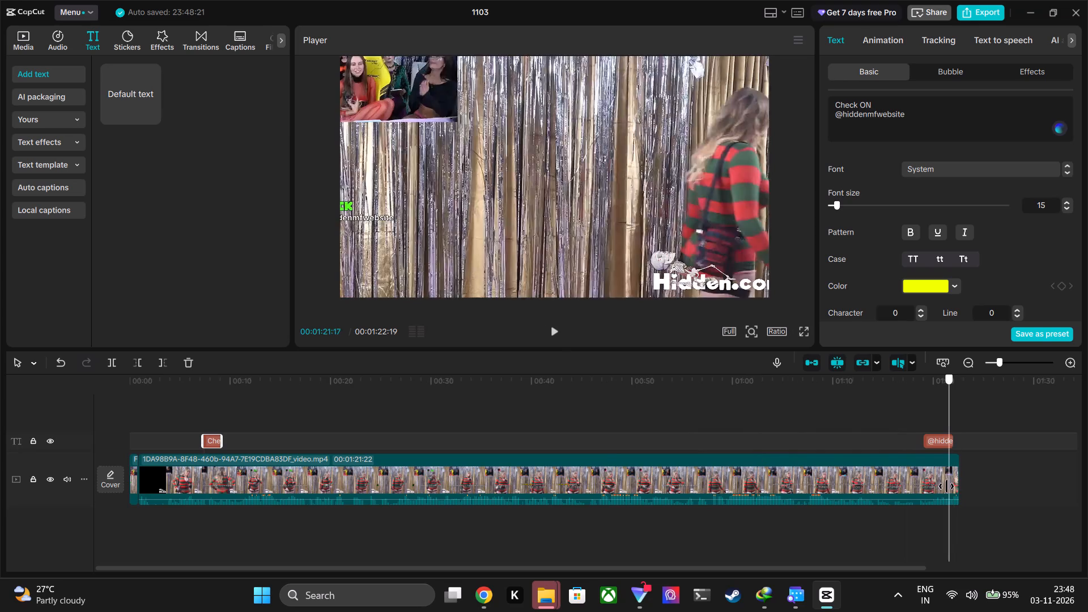
left_click_drag(946, 486, 945, 478)
left_click(938, 436)
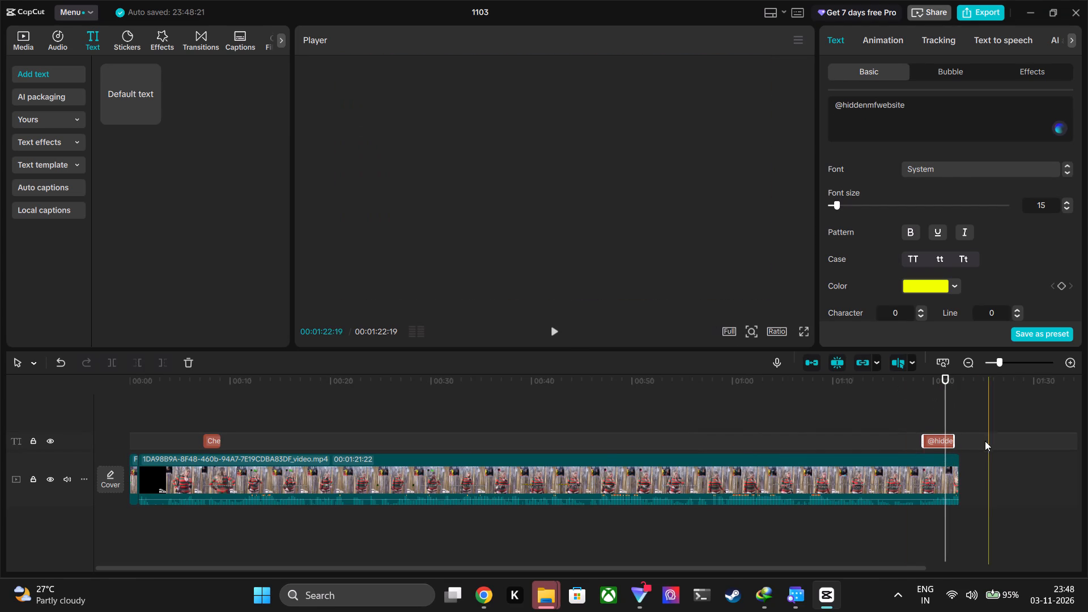
left_click_drag(946, 393, 900, 393)
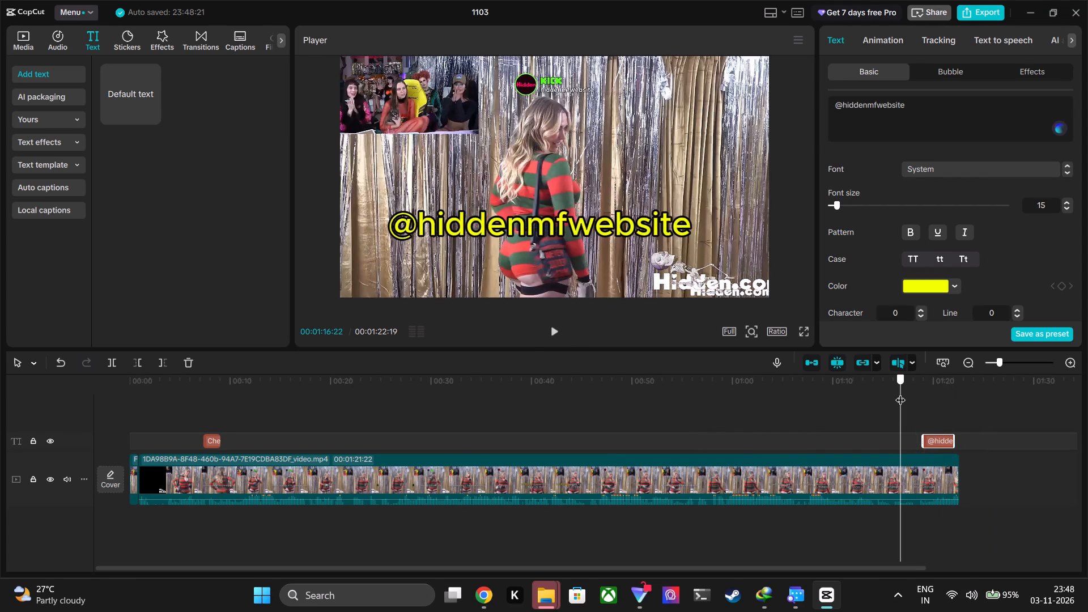
left_click_drag(900, 393, 899, 393)
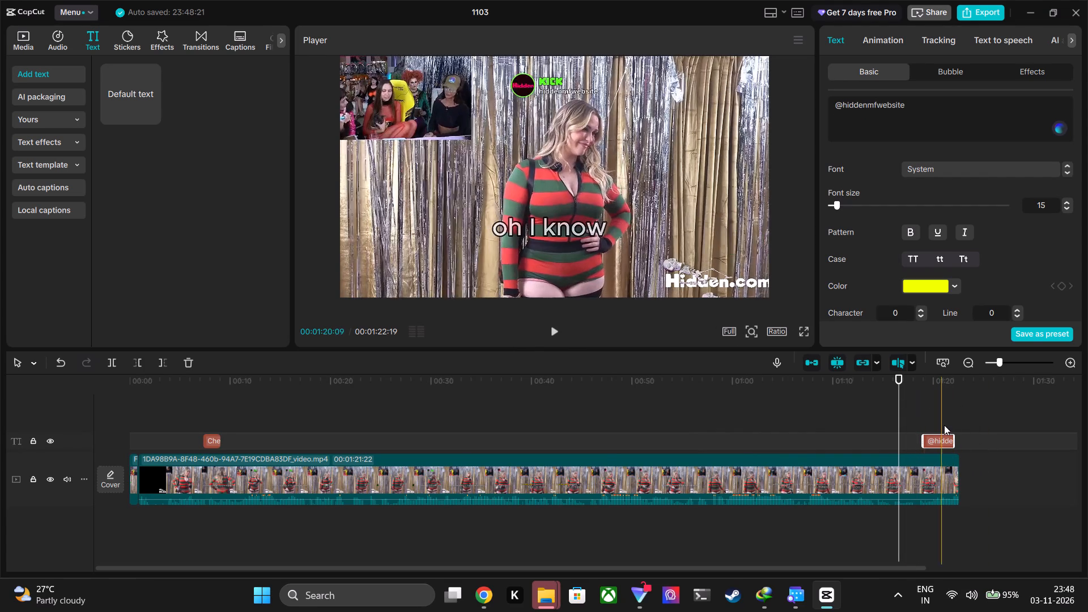
left_click_drag(922, 437, 897, 436)
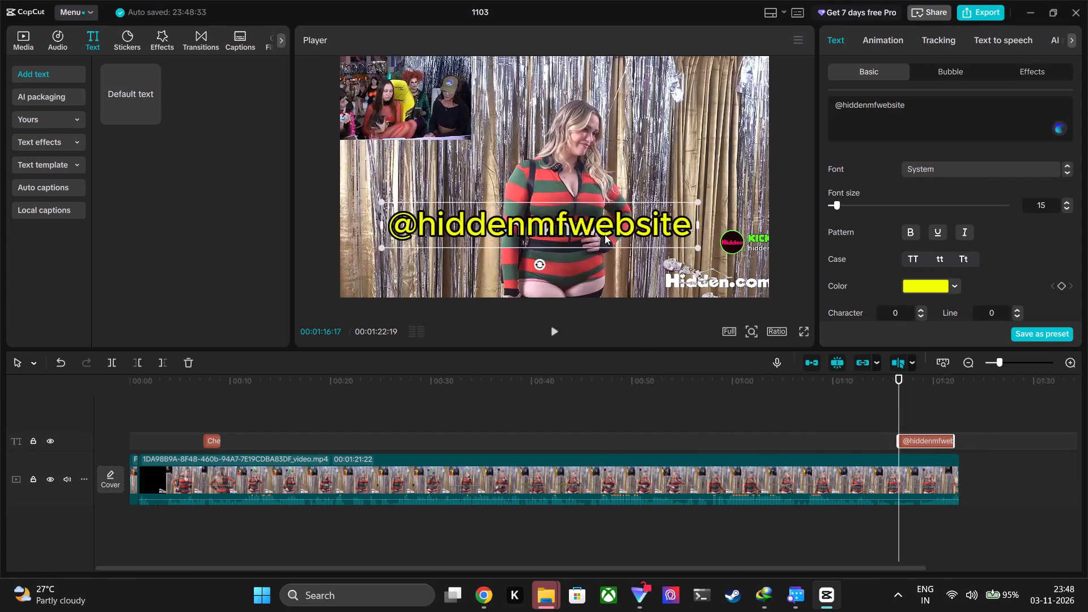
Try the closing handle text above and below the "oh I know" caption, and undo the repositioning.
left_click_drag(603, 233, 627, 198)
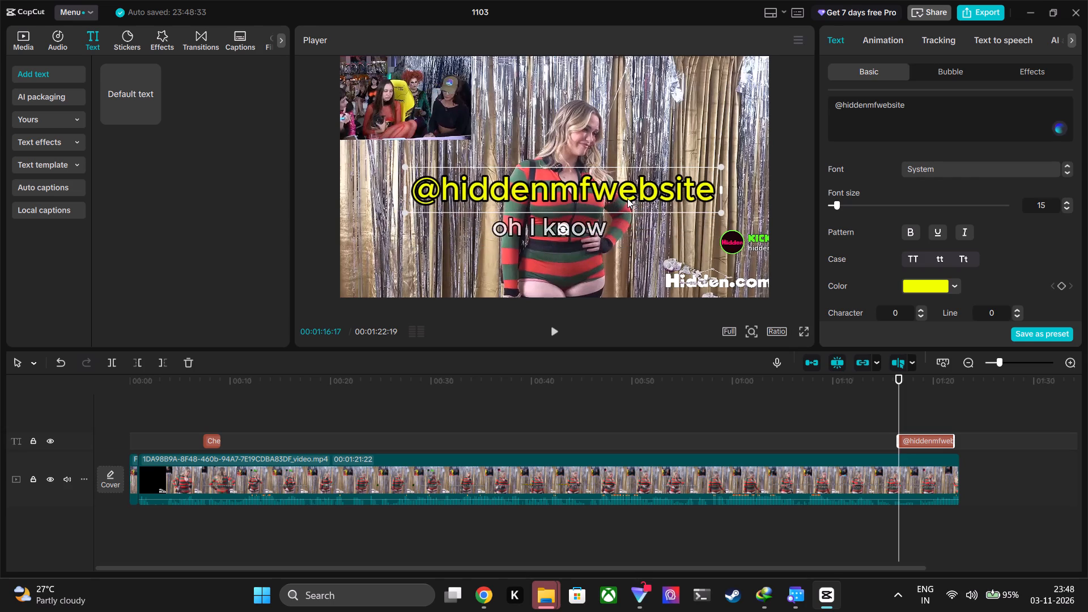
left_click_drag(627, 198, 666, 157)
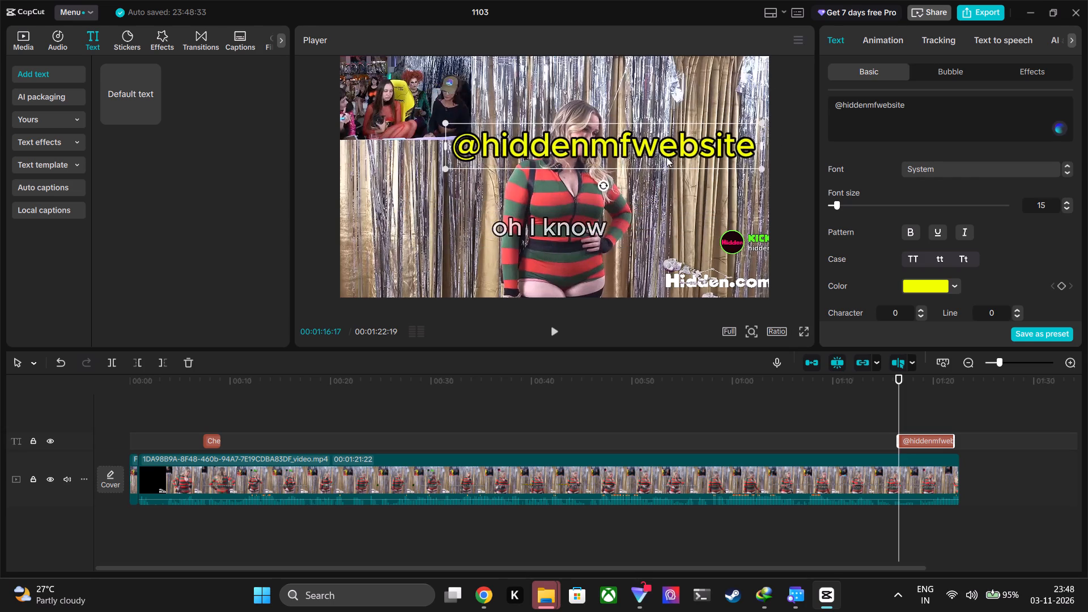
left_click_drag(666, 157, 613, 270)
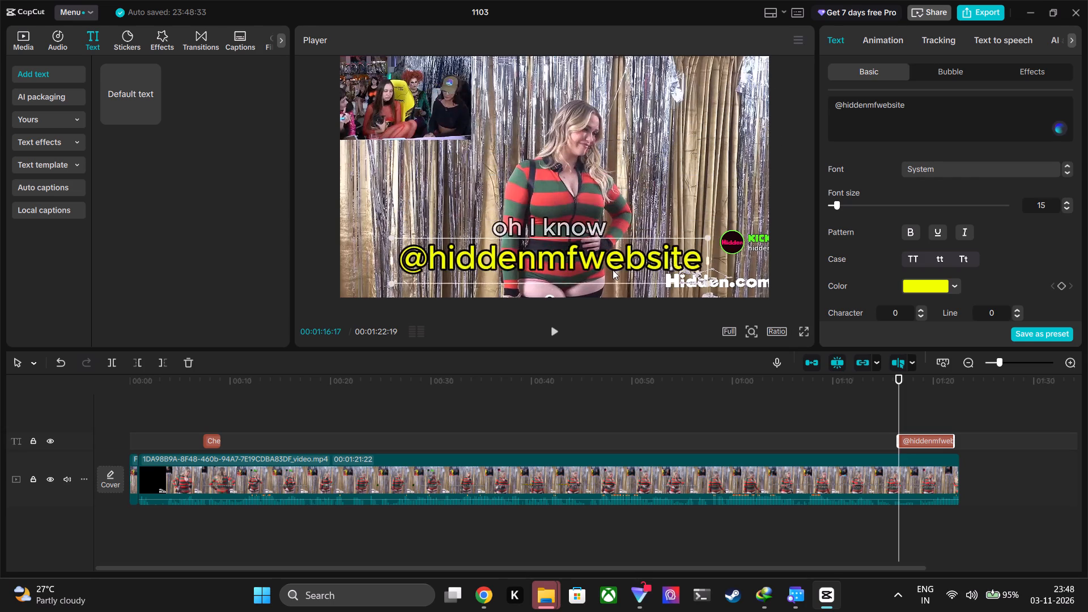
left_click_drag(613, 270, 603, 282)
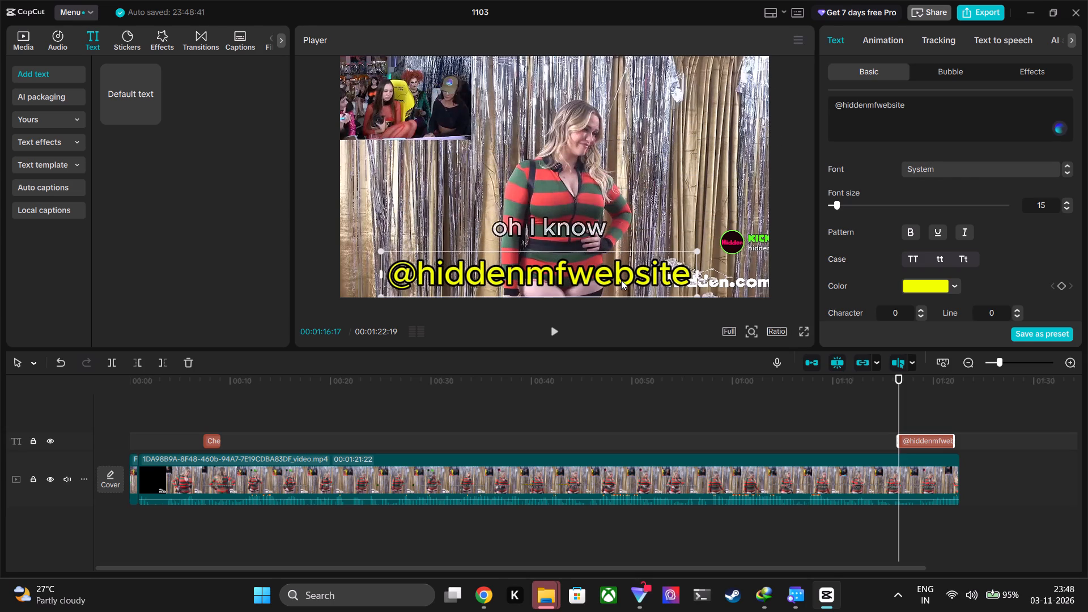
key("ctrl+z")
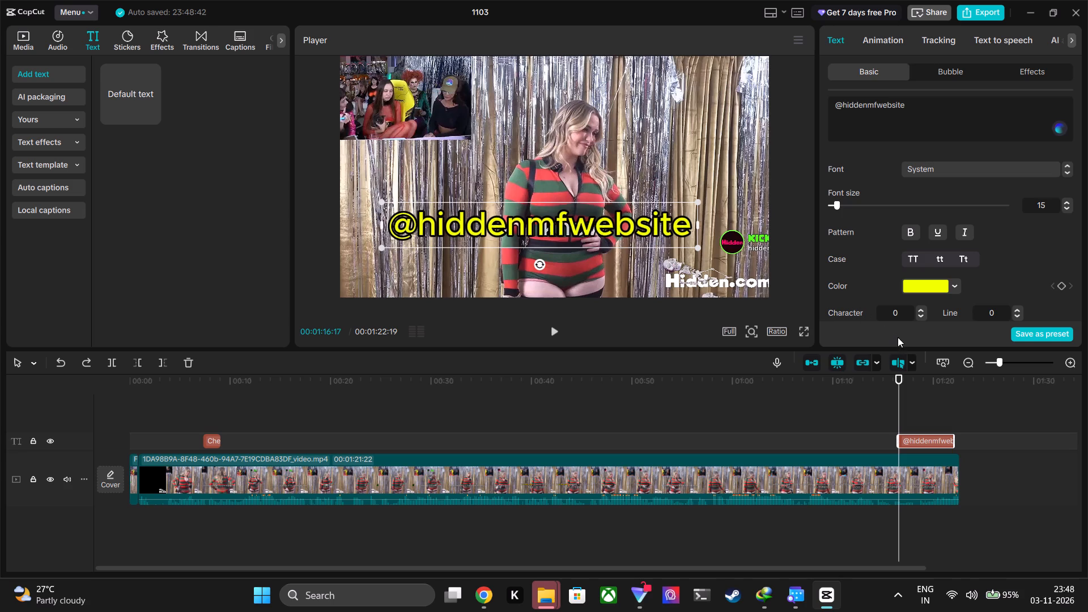
left_click_drag(899, 385, 928, 396)
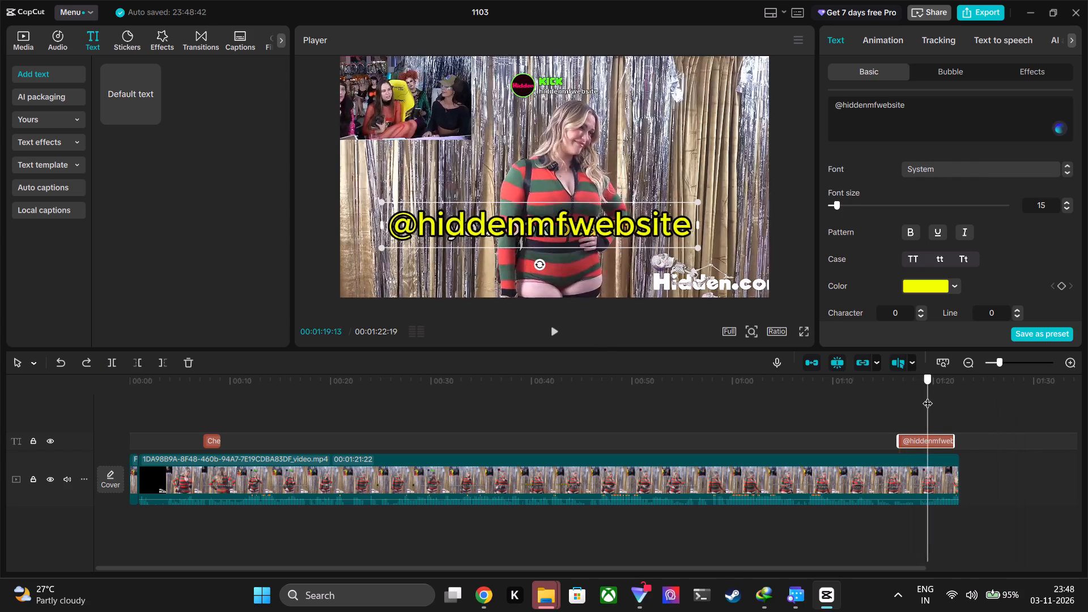
left_click_drag(928, 396, 944, 398)
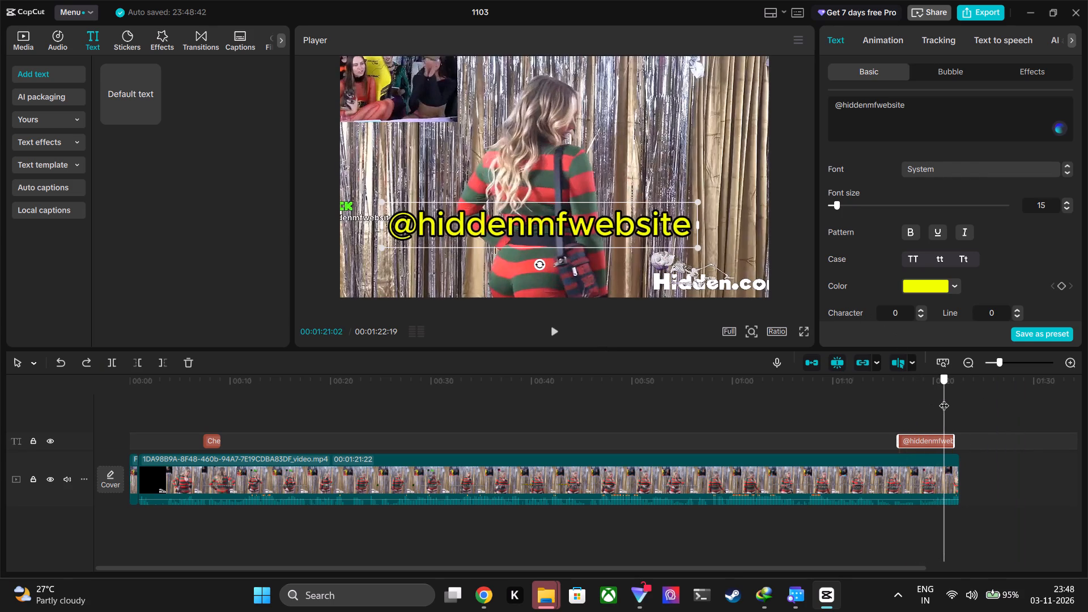
left_click_drag(944, 398, 941, 400)
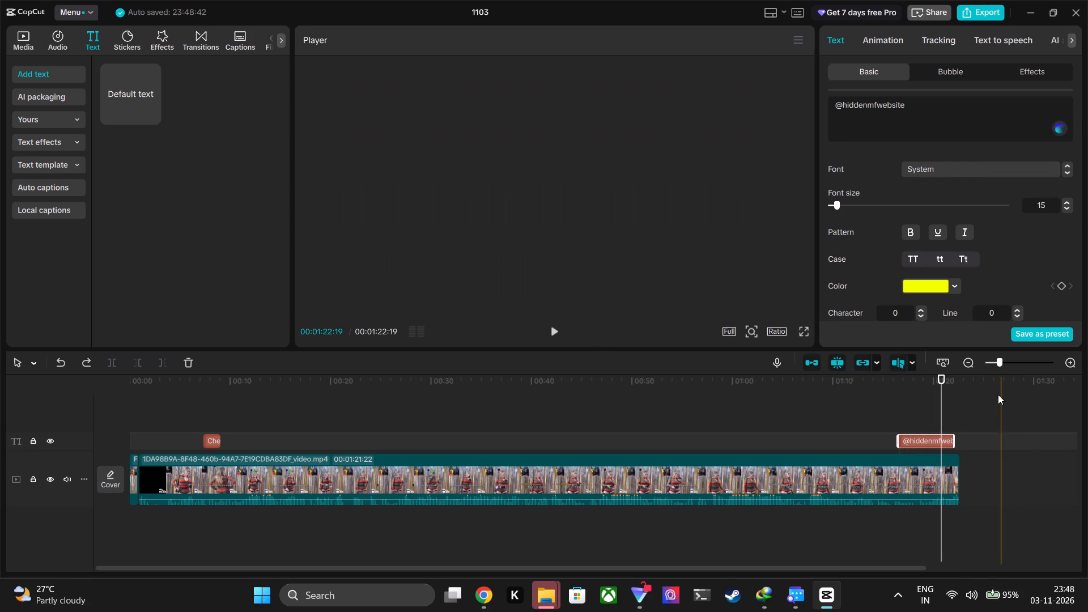
left_click(116, 362)
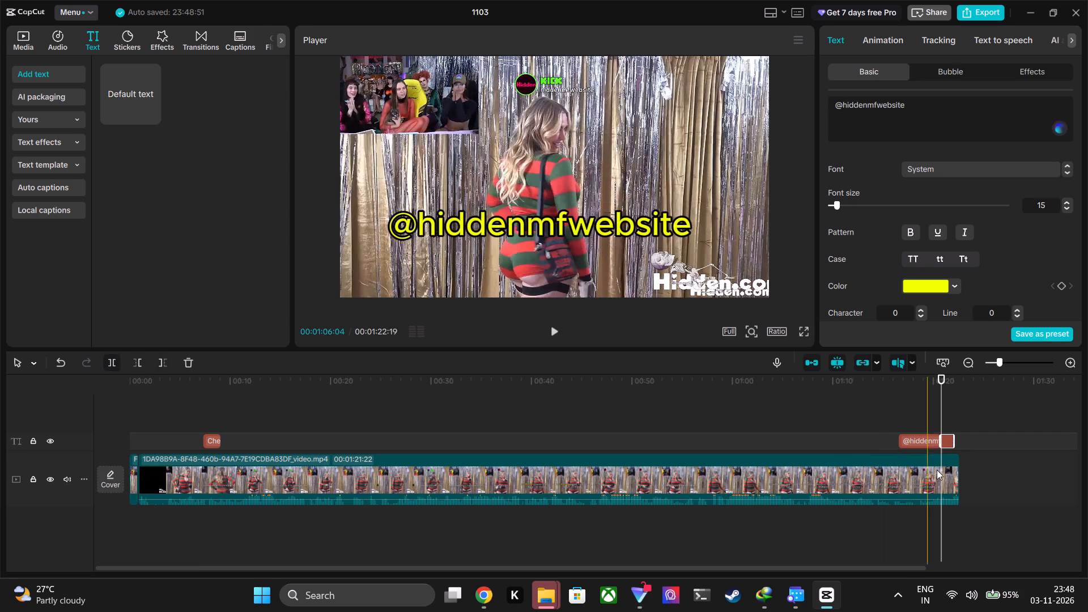
left_click(919, 446)
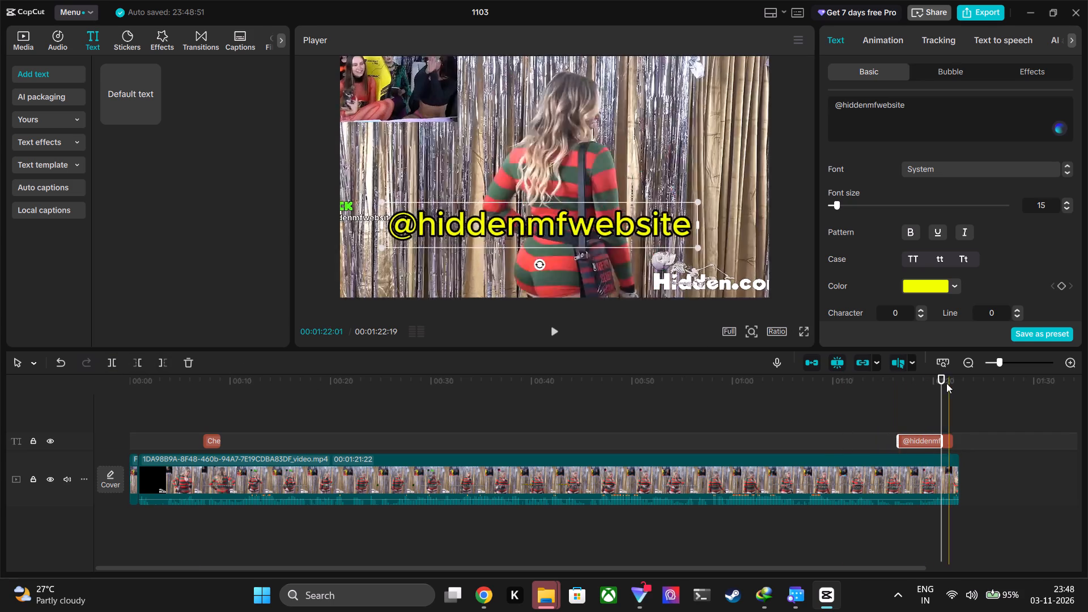
left_click_drag(943, 381, 926, 382)
left_click_drag(616, 233, 634, 172)
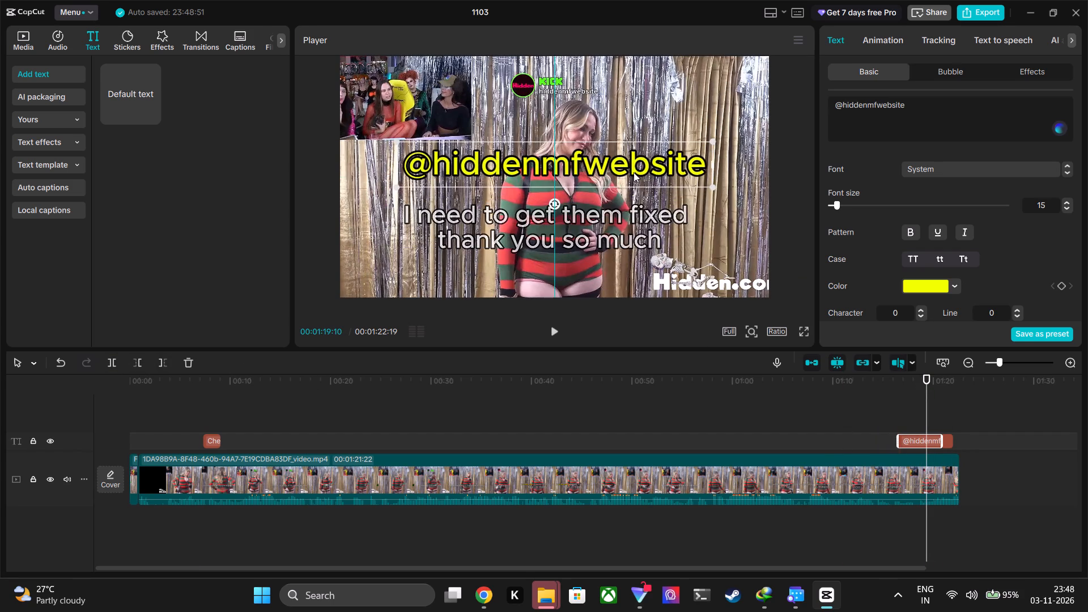
left_click_drag(634, 172, 585, 290)
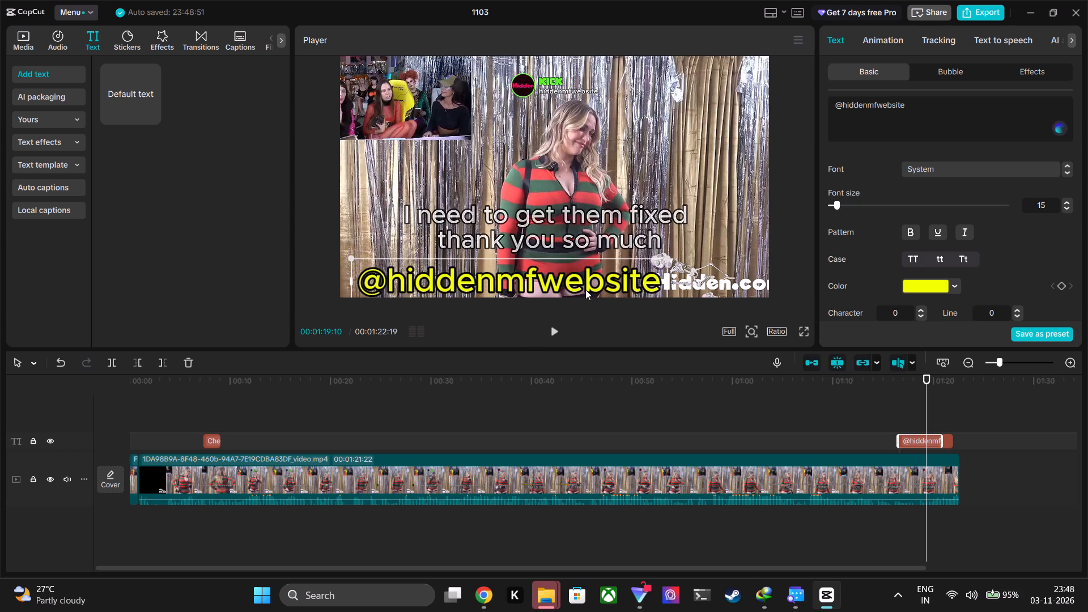
left_click_drag(585, 290, 739, 146)
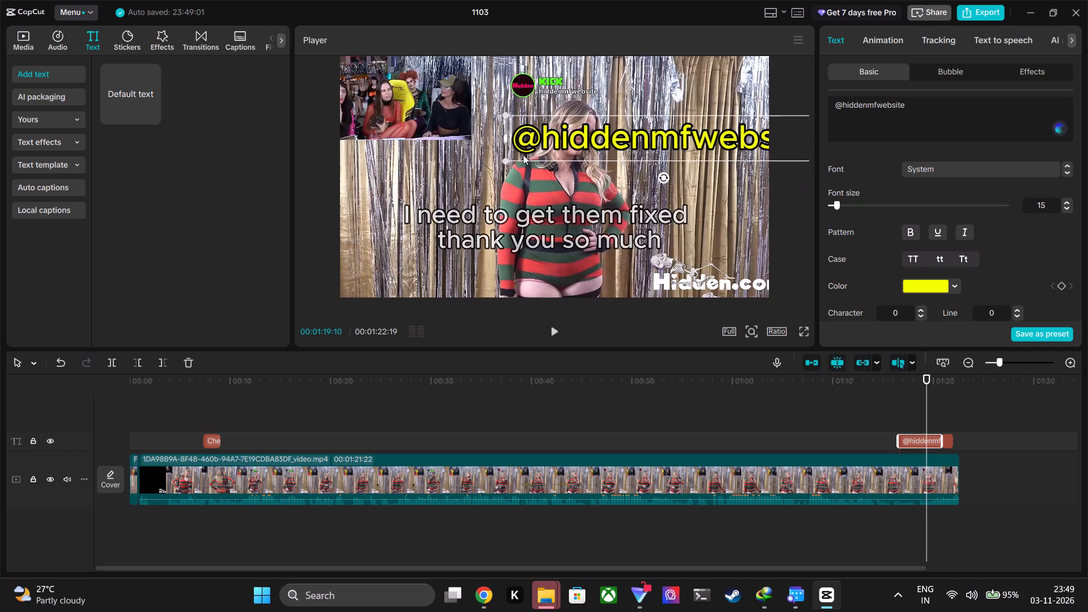
left_click_drag(507, 158, 611, 173)
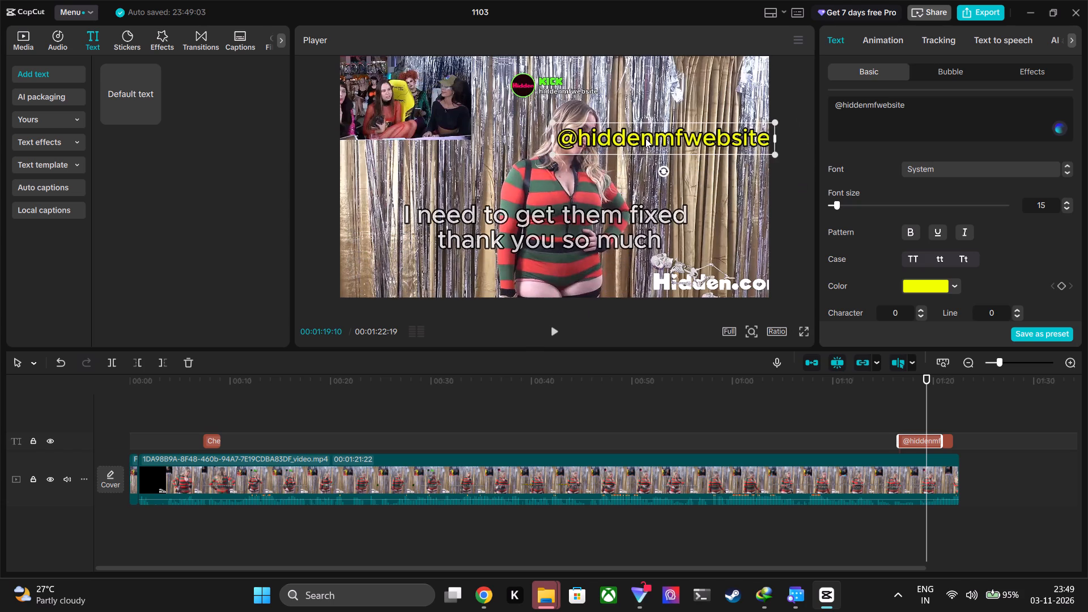
left_click_drag(645, 138, 700, 121)
left_click_drag(768, 128, 666, 125)
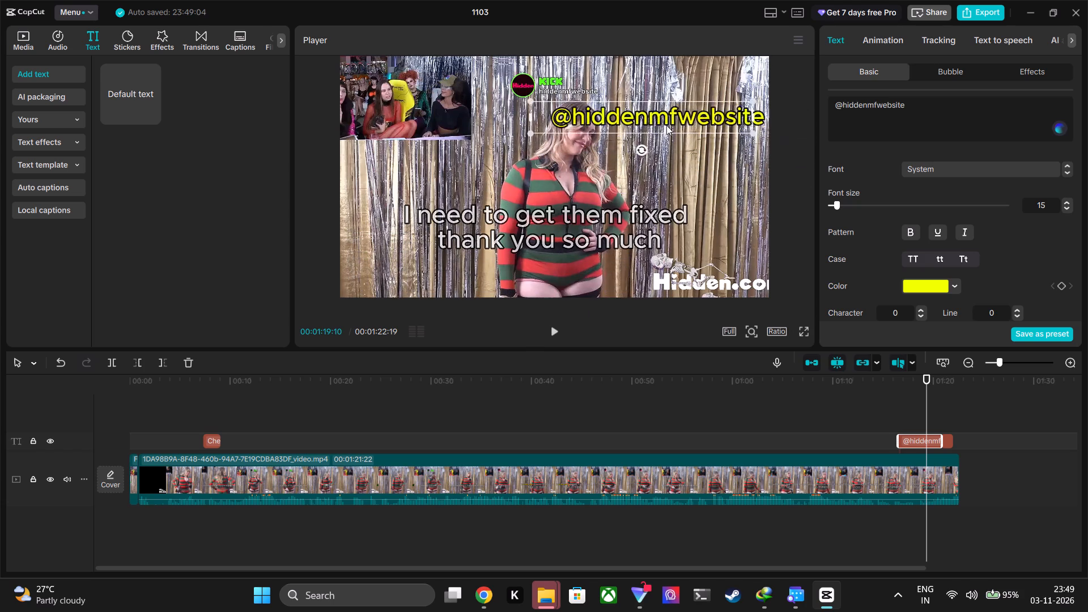
left_click_drag(666, 125, 667, 128)
left_click_drag(723, 135, 670, 126)
left_click_drag(653, 121, 691, 128)
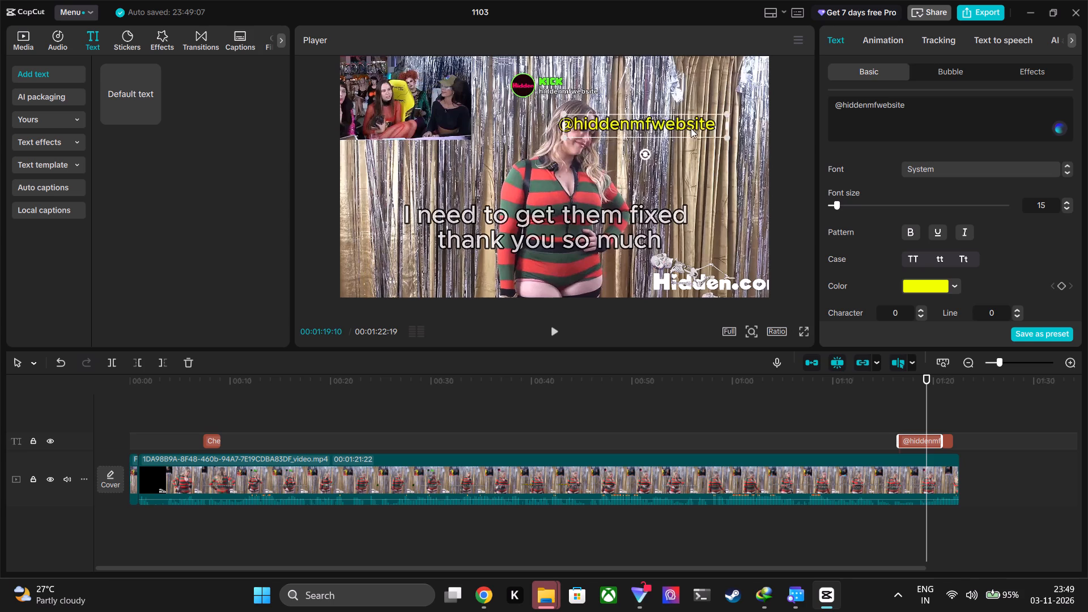
left_click_drag(691, 128, 729, 134)
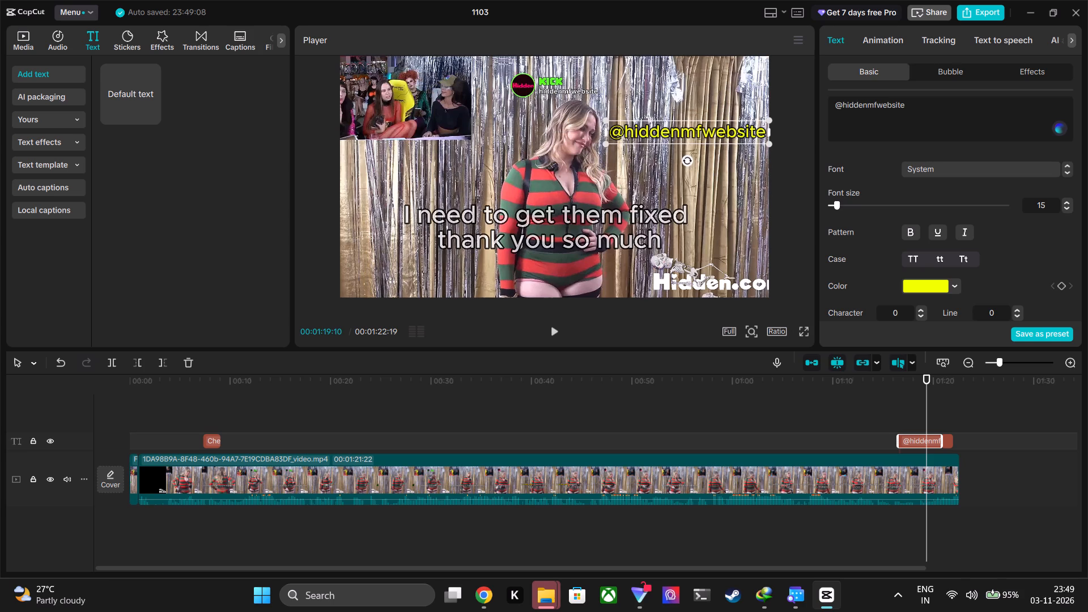
left_click(827, 101)
left_click(830, 103)
key("Return")
key("Up")
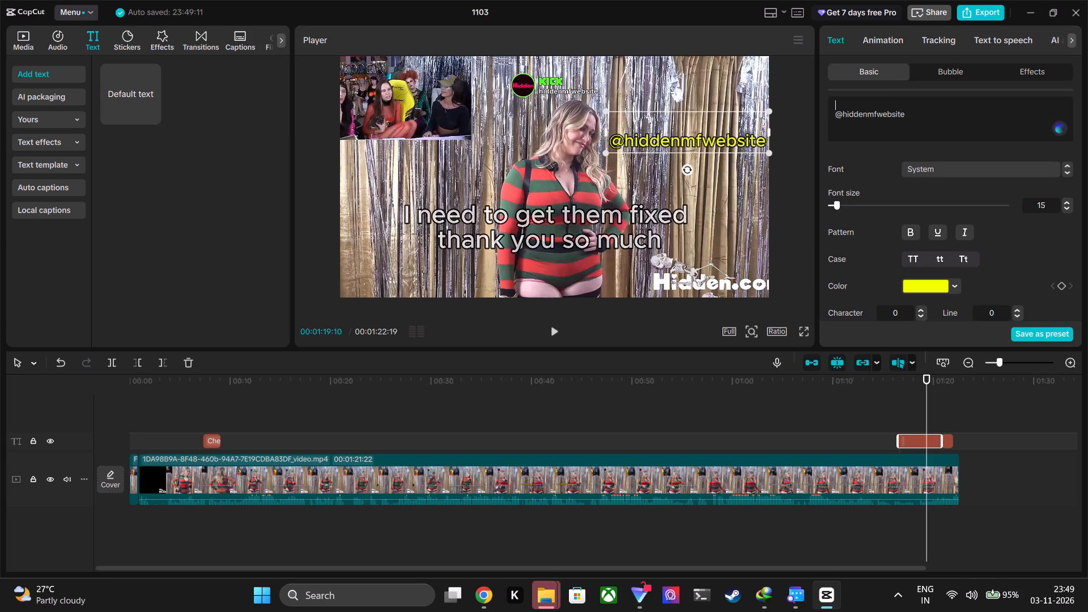
key("BackSpace")
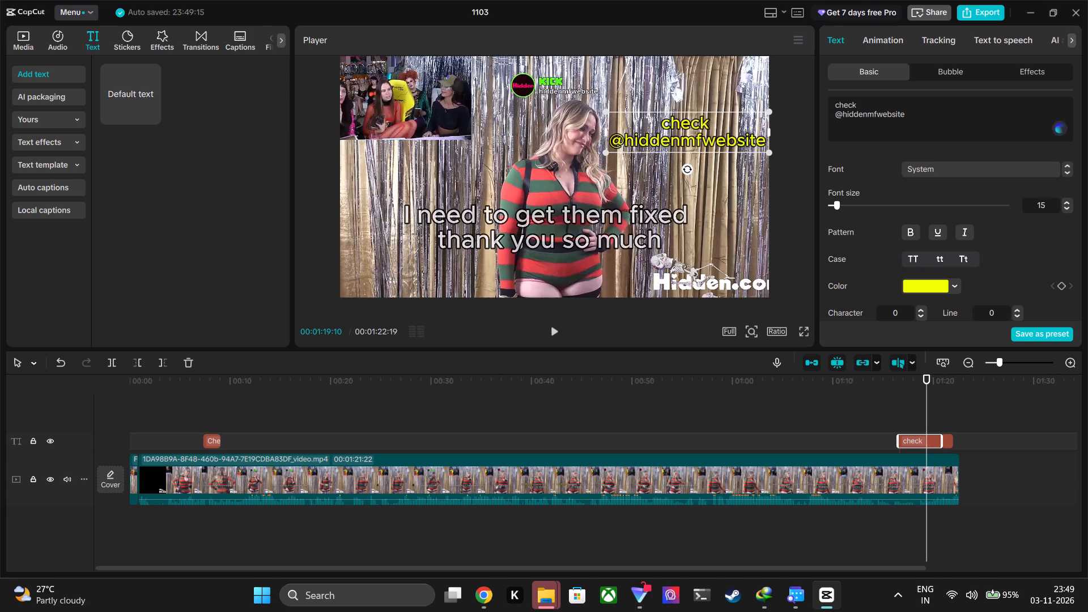
key("BackSpace")
key("BackSpace")
key("BackSpace")
key("BackSpace")
key("BackSpace")
key("BackSpace")
type("hck")
key("space")
key("BackSpace")
key("BackSpace")
key("BackSpace")
type("ec")
key("k")
key("BackSpace")
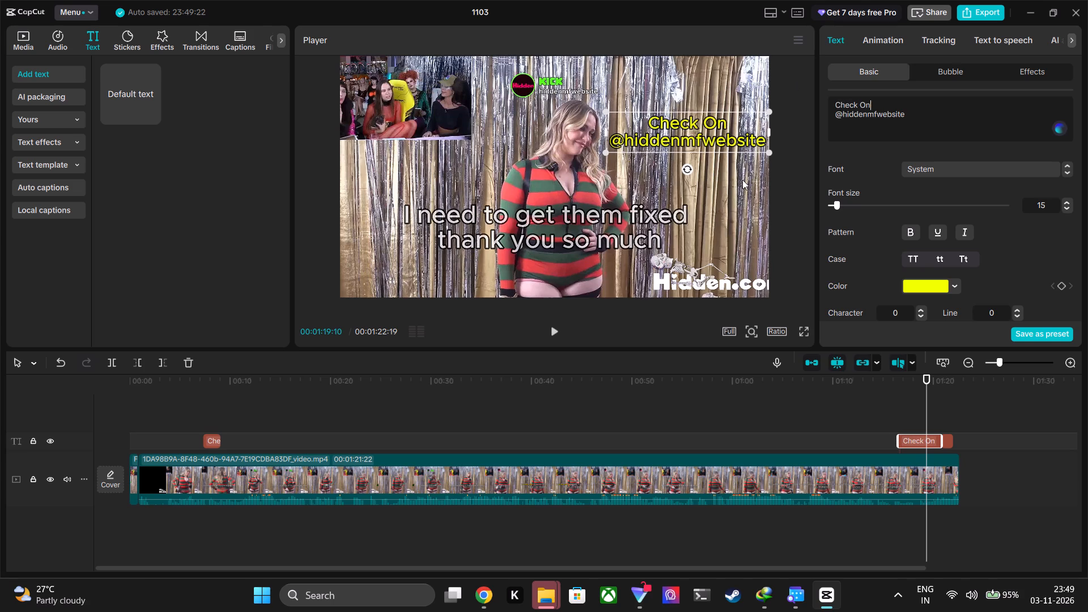
Play back the closing Check On text section and the stretch from the opening Check text at about 00:00:07, and return to the start.
left_click_drag(926, 384, 909, 387)
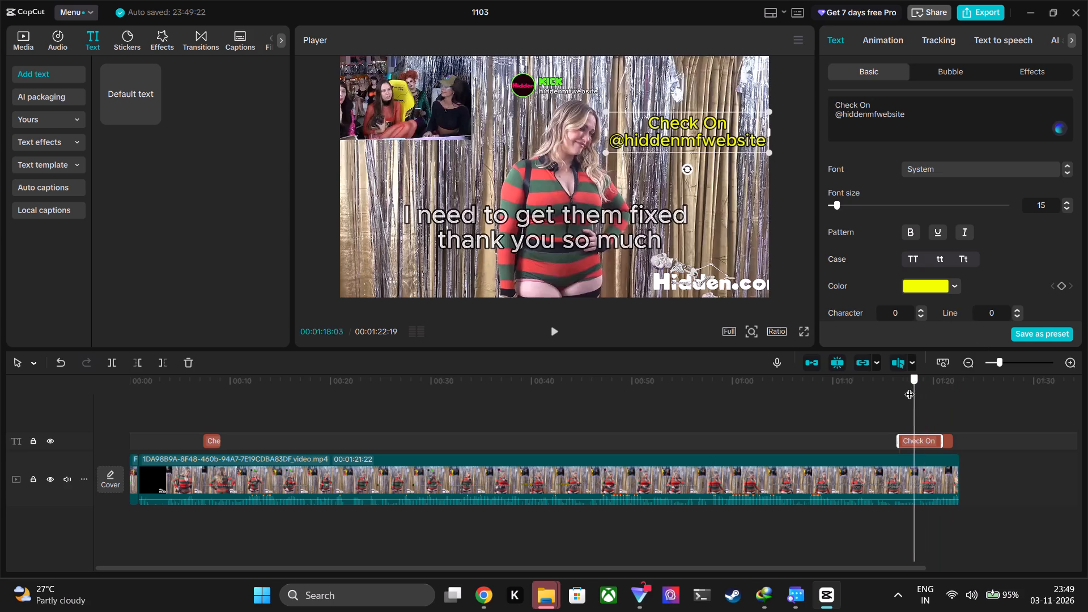
left_click_drag(909, 387, 908, 405)
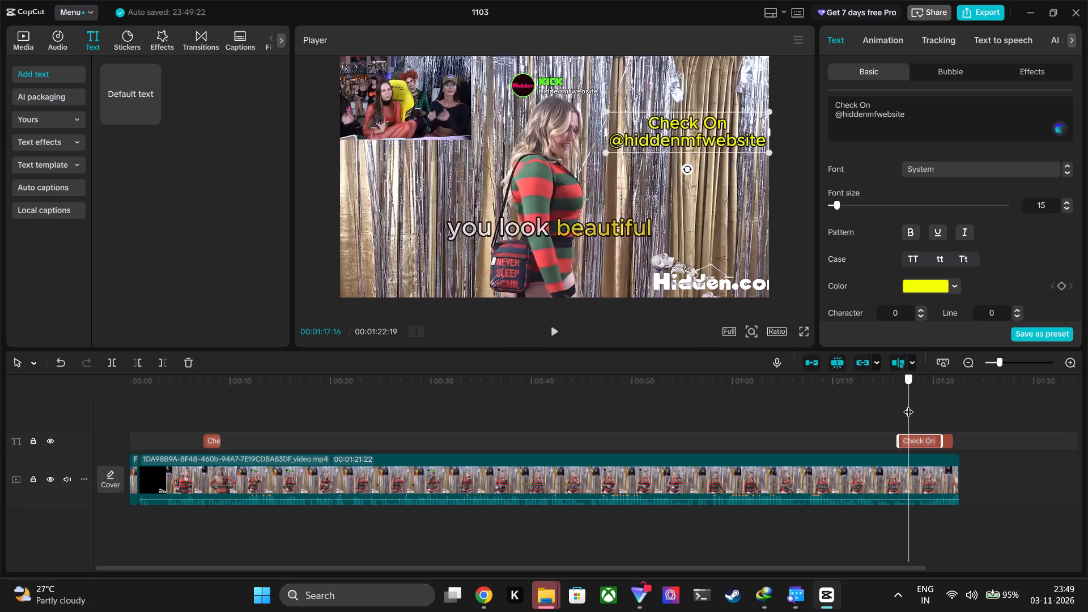
left_click_drag(908, 405, 902, 406)
key("space")
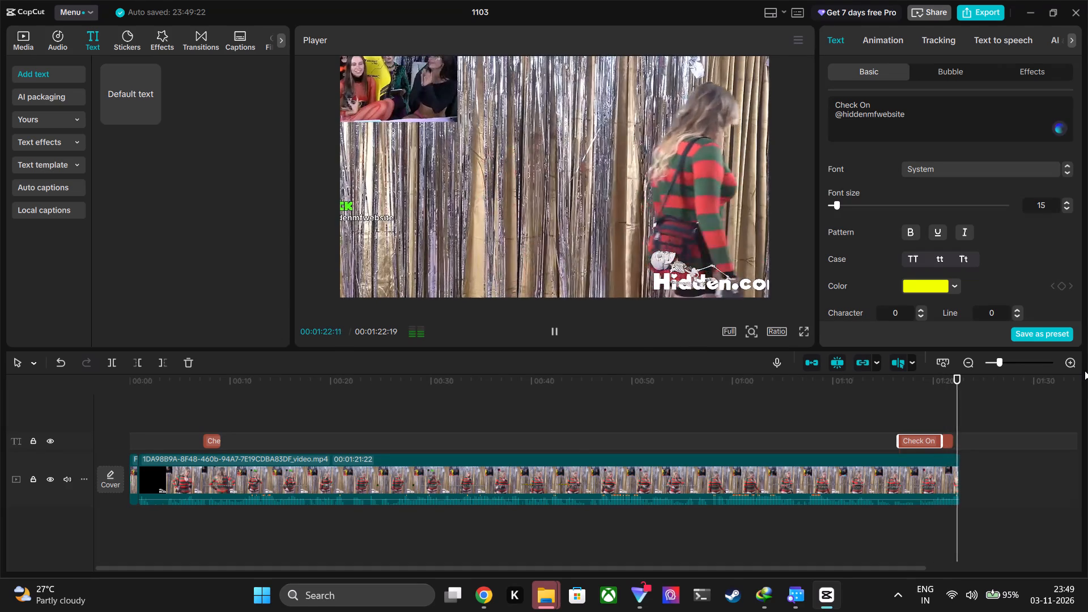
left_click_drag(960, 384, 206, 391)
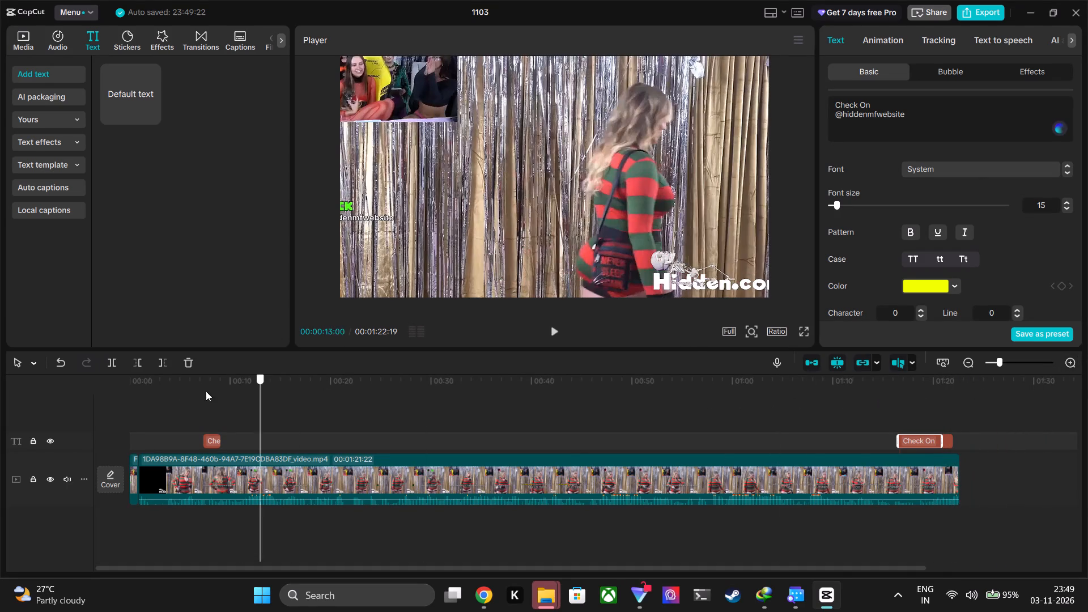
left_click_drag(206, 391, 201, 390)
key("space")
key("space")
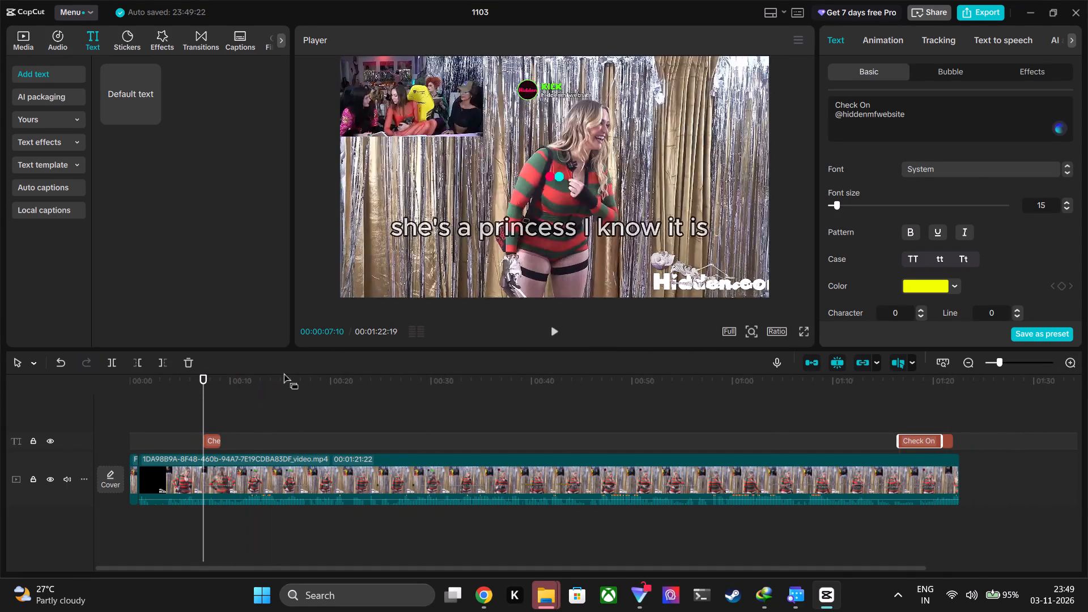
key("space")
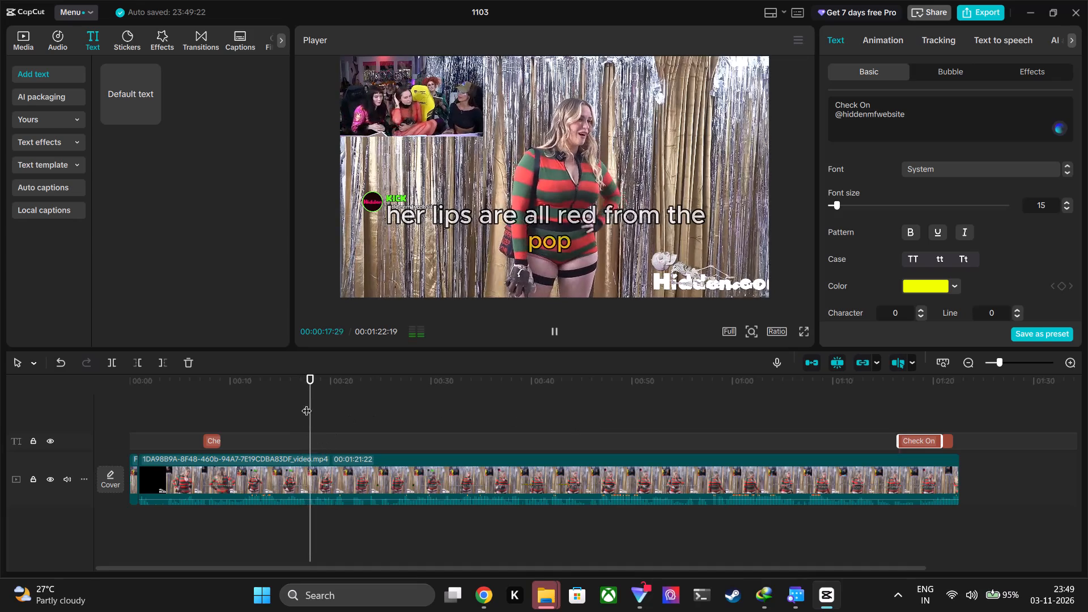
left_click_drag(316, 387, 53, 416)
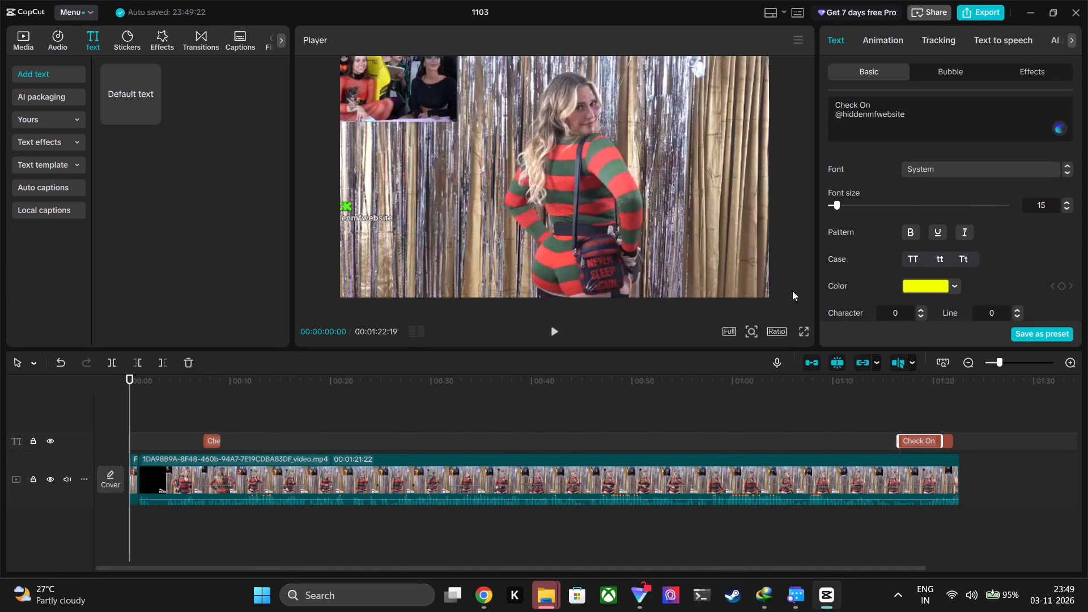
Switch to Chrome and copy "judged by Lana Rhoades, Stella Barey and Ari Kytsya." from the Hidden Halloween campaign guidelines PDF.
left_click(488, 594)
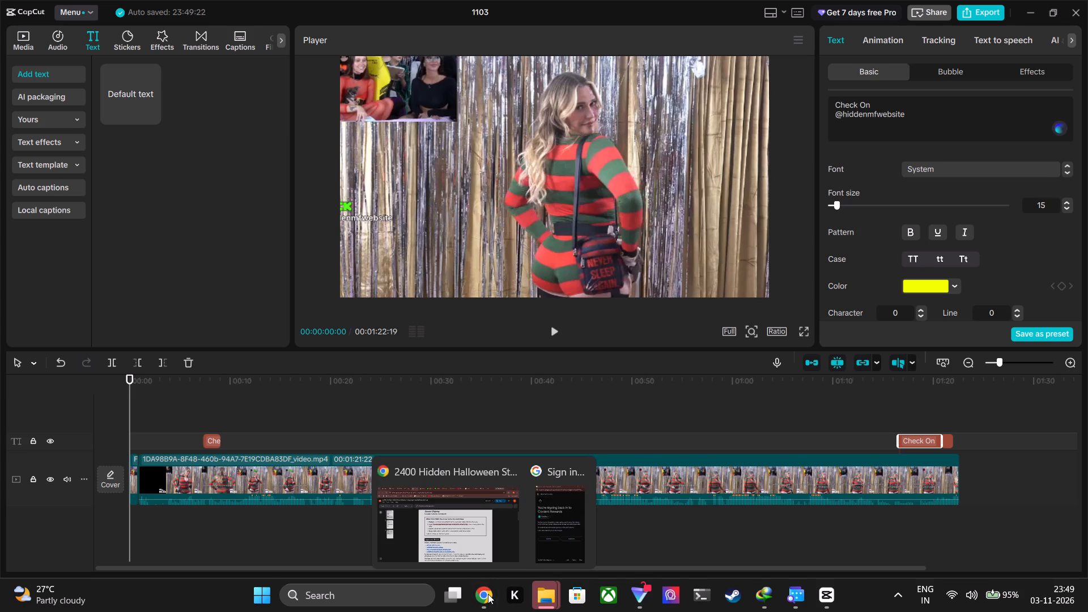
left_click(446, 539)
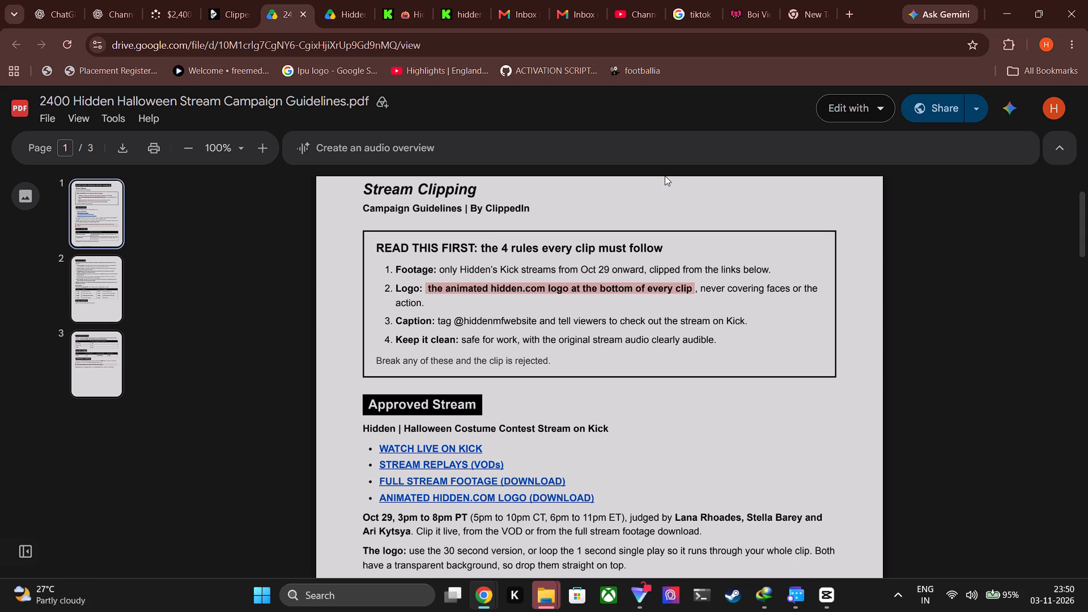
scroll(611, 351, "down", 2)
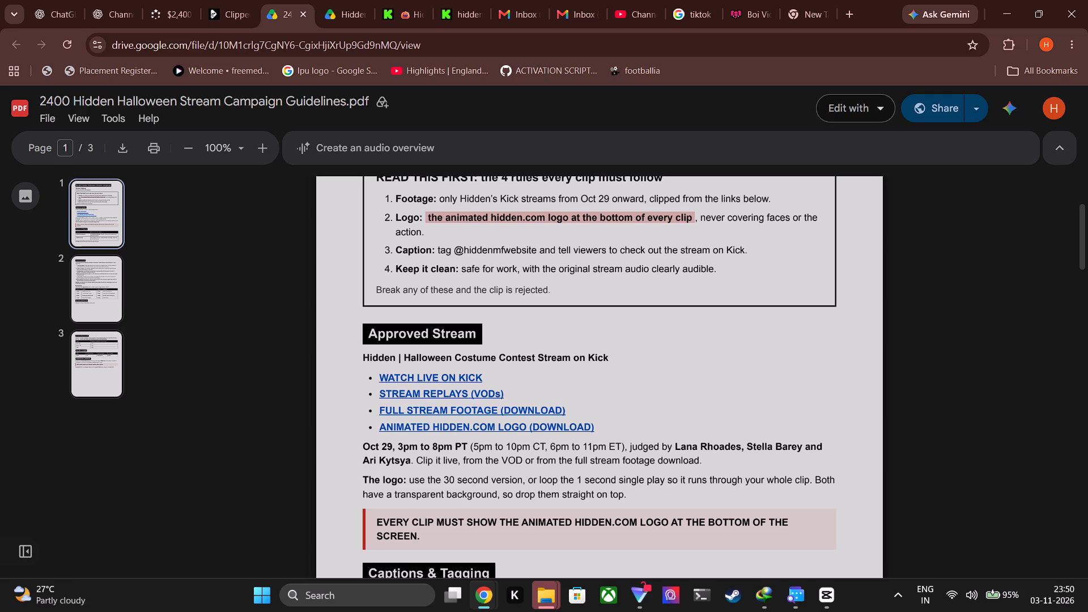
left_click_drag(411, 393, 645, 376)
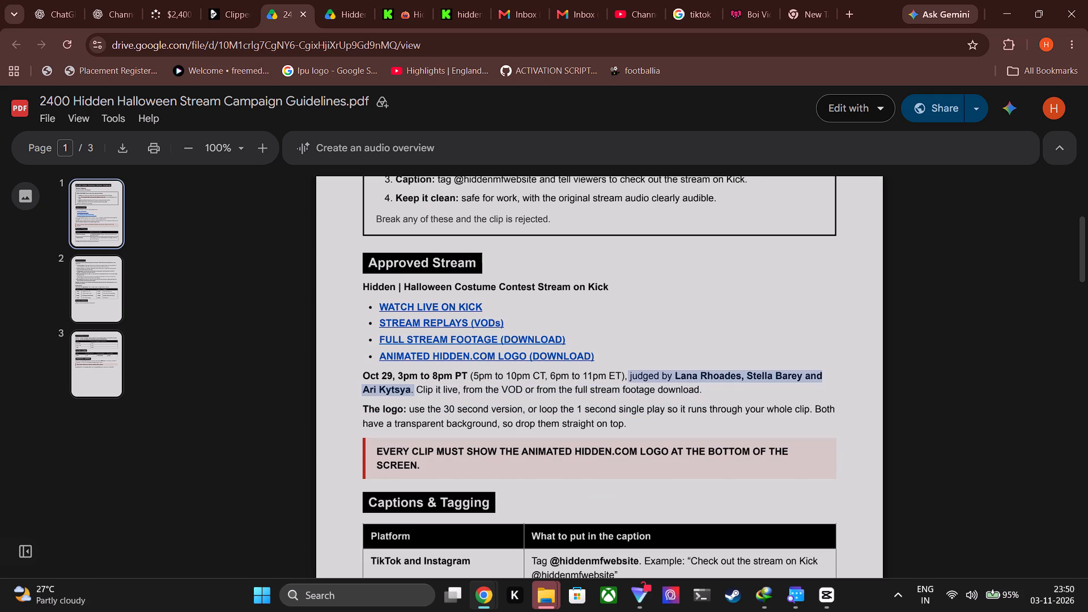
left_click_drag(645, 376, 639, 371)
key("ctrl+c")
Read the Captions & Tagging rules and hashtags in the campaign guidelines.
scroll(620, 474, "down", 3)
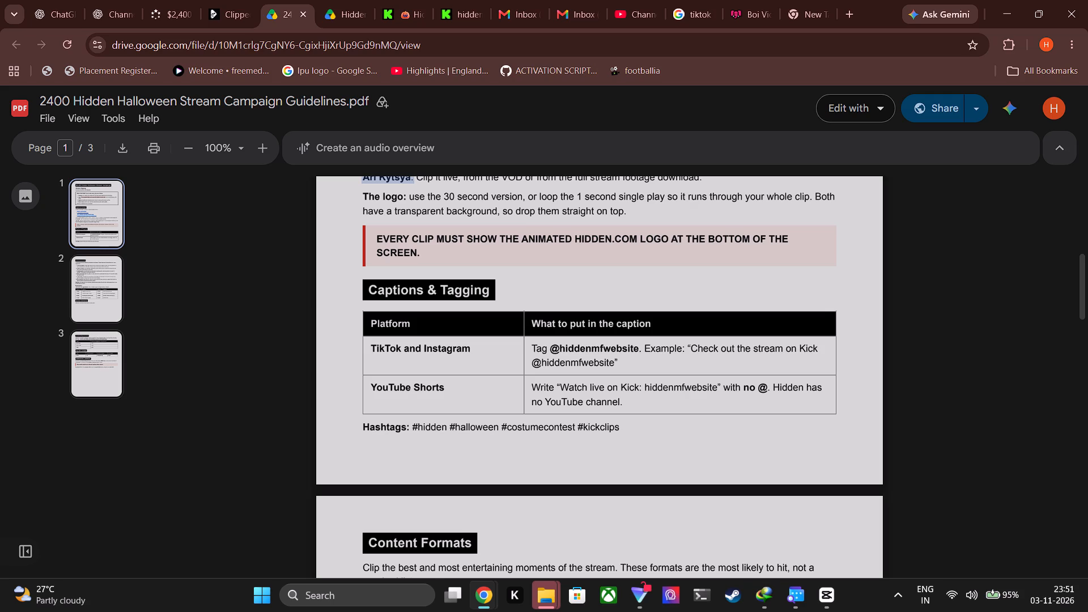
scroll(580, 423, "down", 1)
scroll(580, 423, "up", 1)
scroll(580, 423, "down", 1)
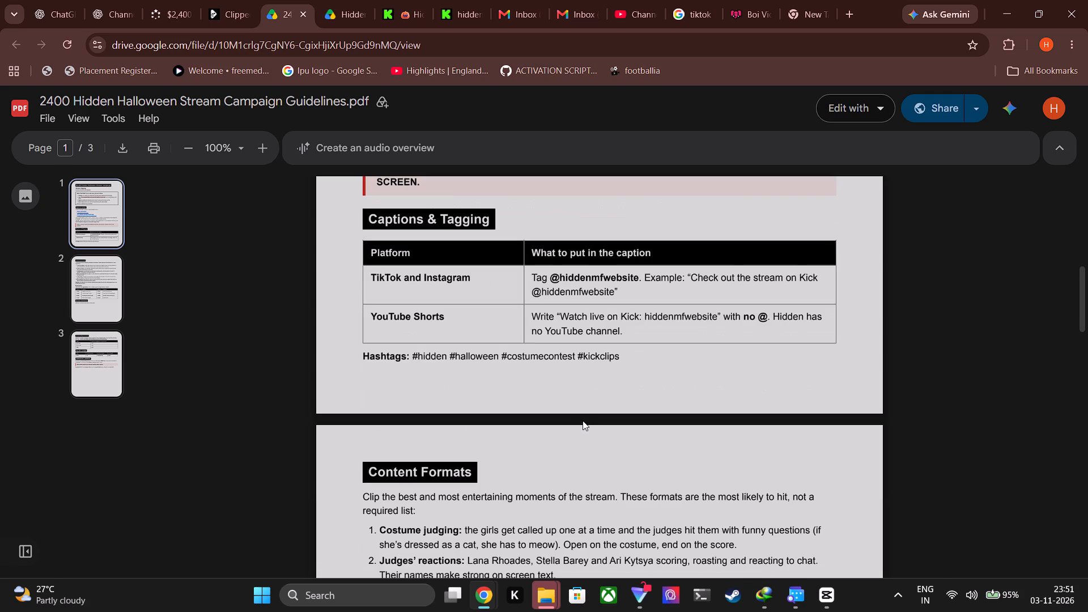
Switch back to CapCut and scrub through the whole timeline to check the clip and its text overlays.
left_click(826, 596)
left_click(826, 596)
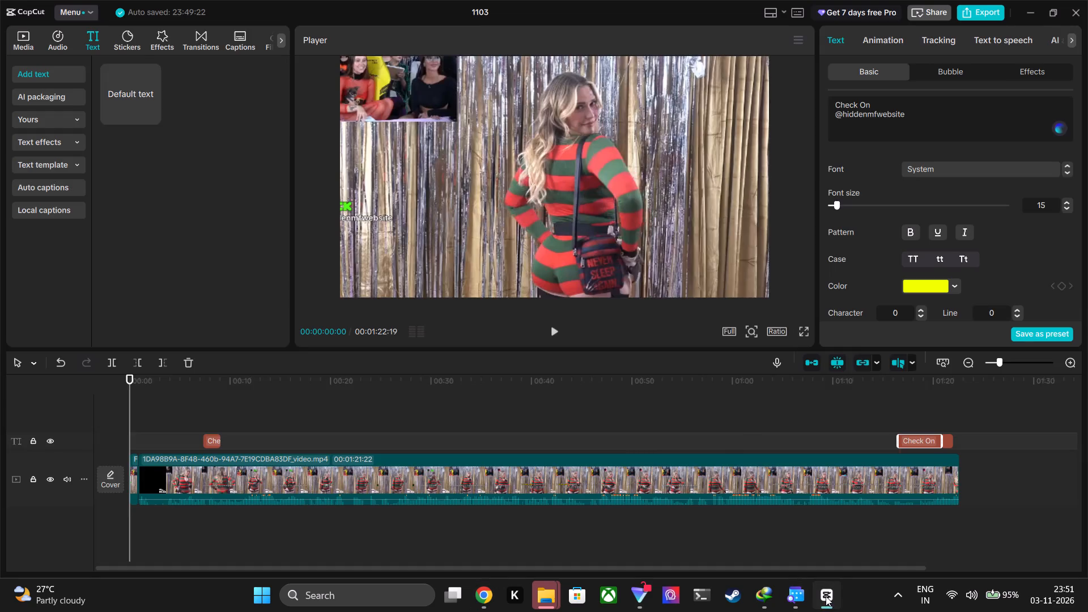
left_click(826, 596)
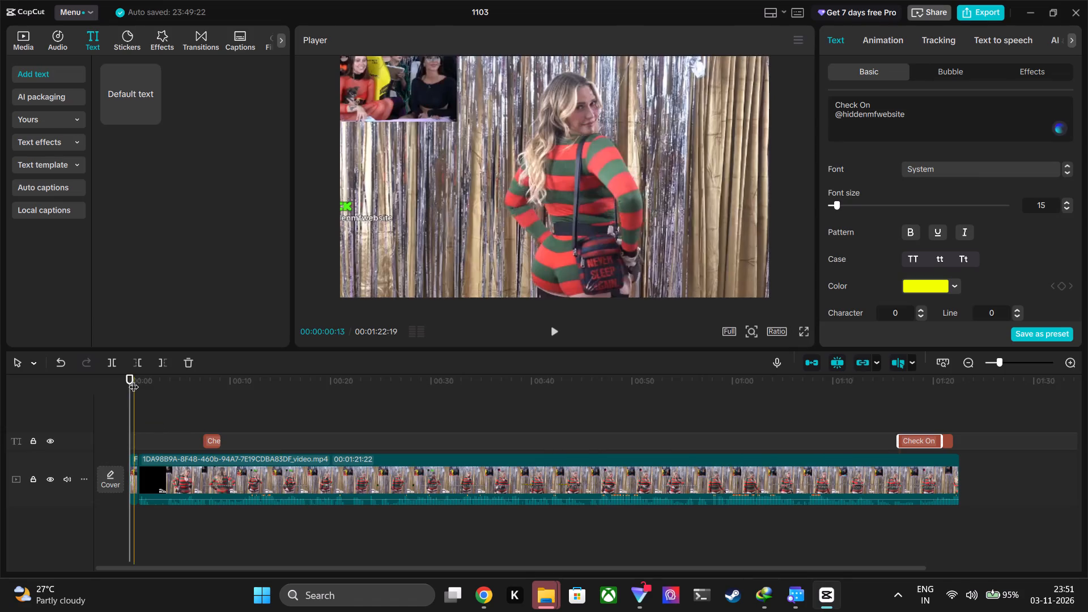
left_click_drag(134, 380, 715, 442)
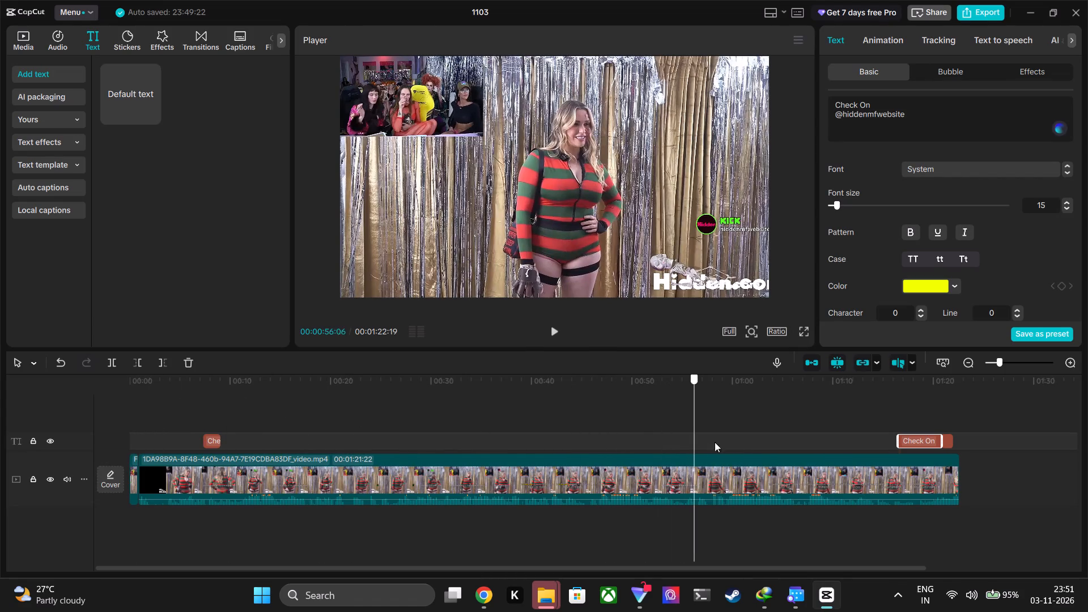
left_click_drag(715, 442, 895, 458)
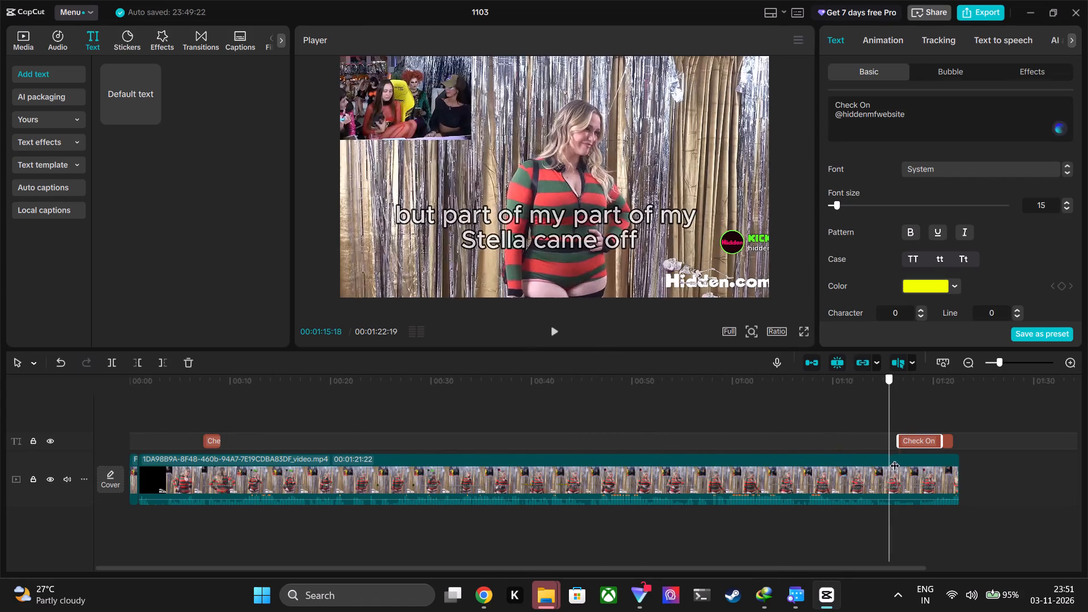
left_click_drag(895, 458, 958, 469)
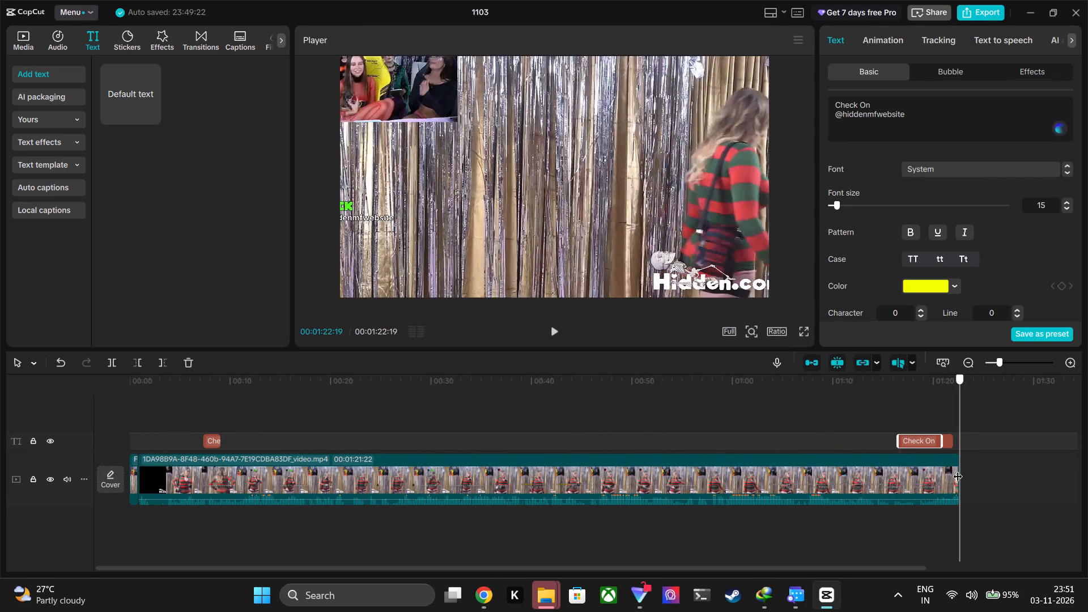
left_click_drag(958, 469, 419, 473)
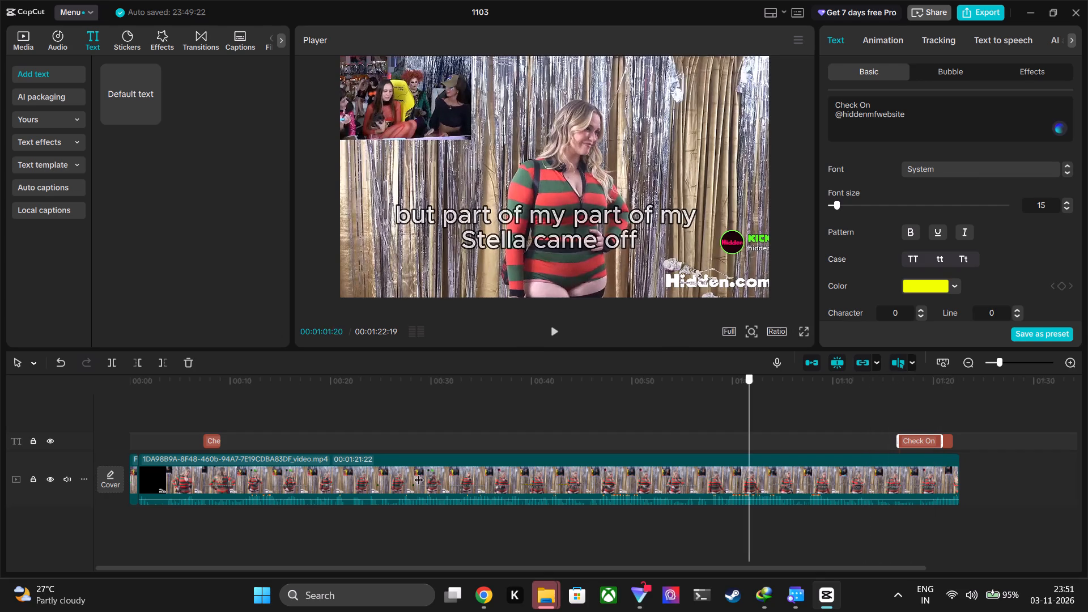
left_click_drag(419, 473, 504, 487)
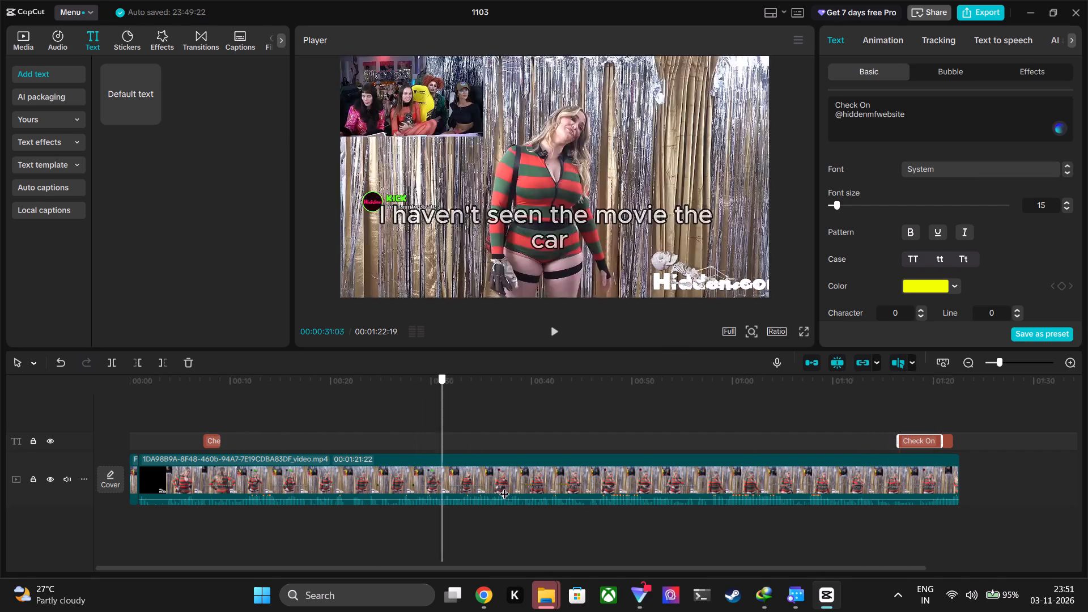
left_click_drag(504, 487, 249, 474)
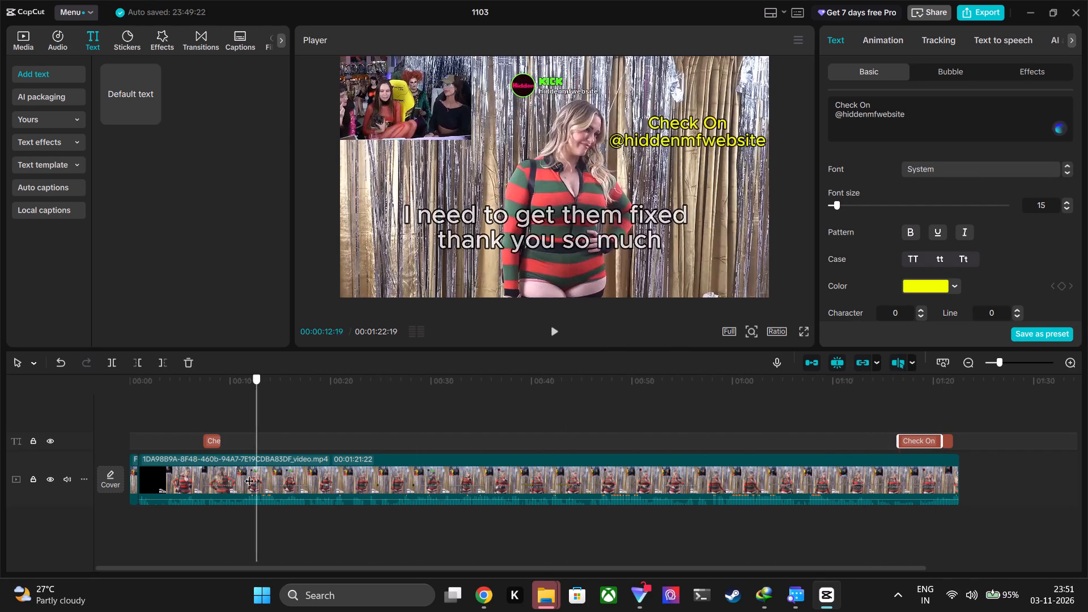
Scrub through the full timeline to check the clip and where the Check On texts appear.
left_click_drag(249, 474, 906, 495)
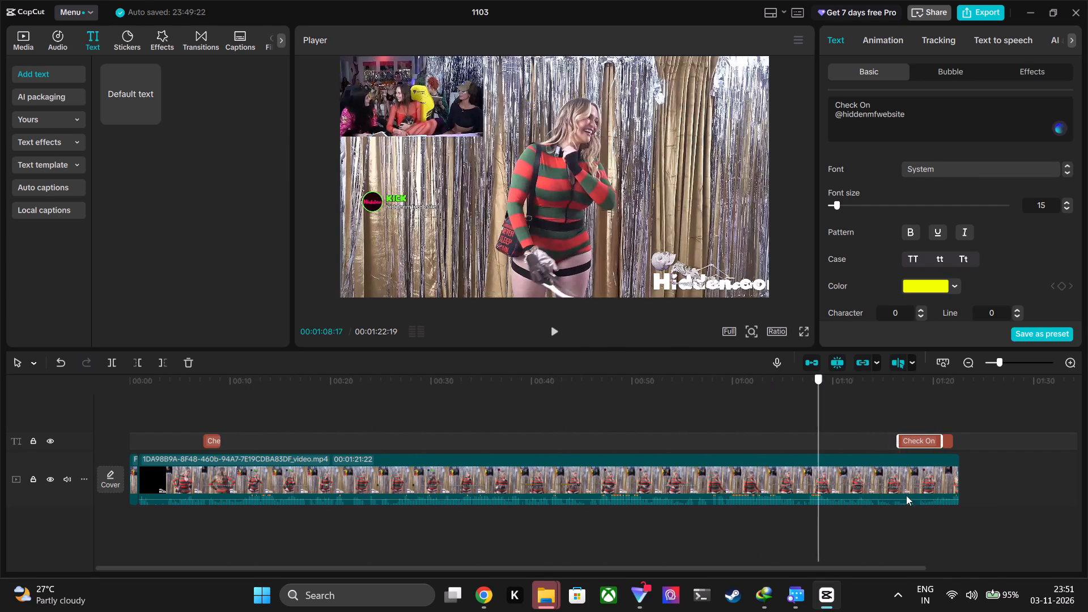
left_click_drag(906, 495, 950, 501)
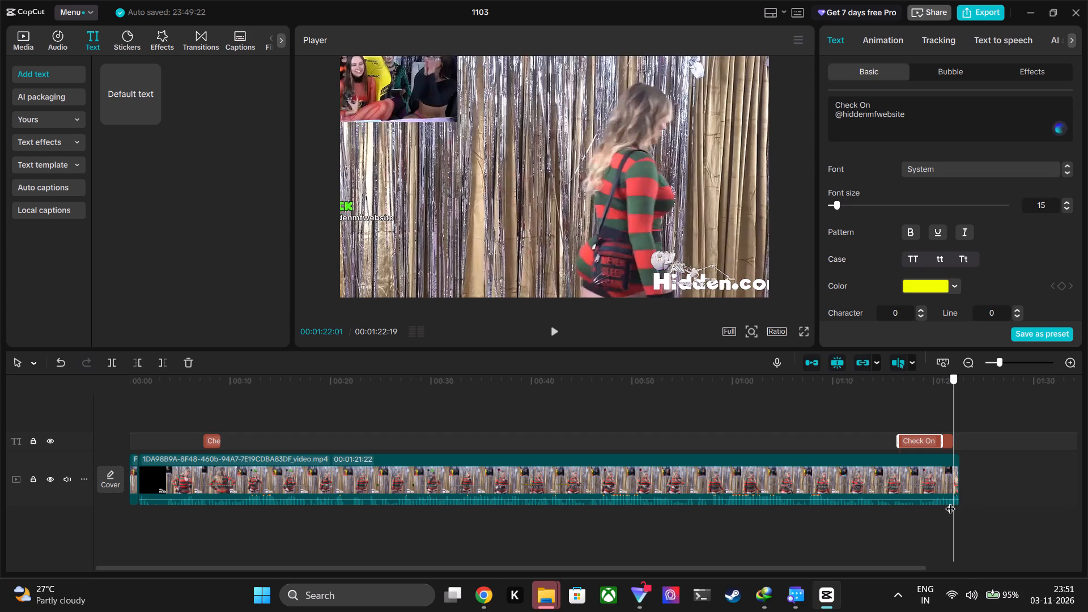
left_click_drag(950, 501, 933, 500)
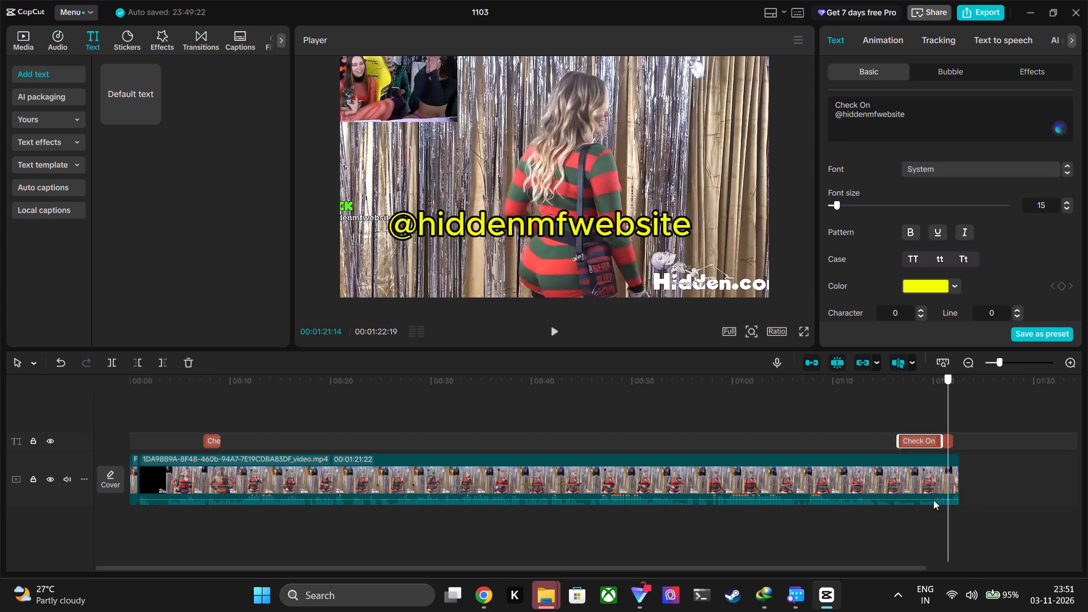
left_click_drag(933, 500, 909, 498)
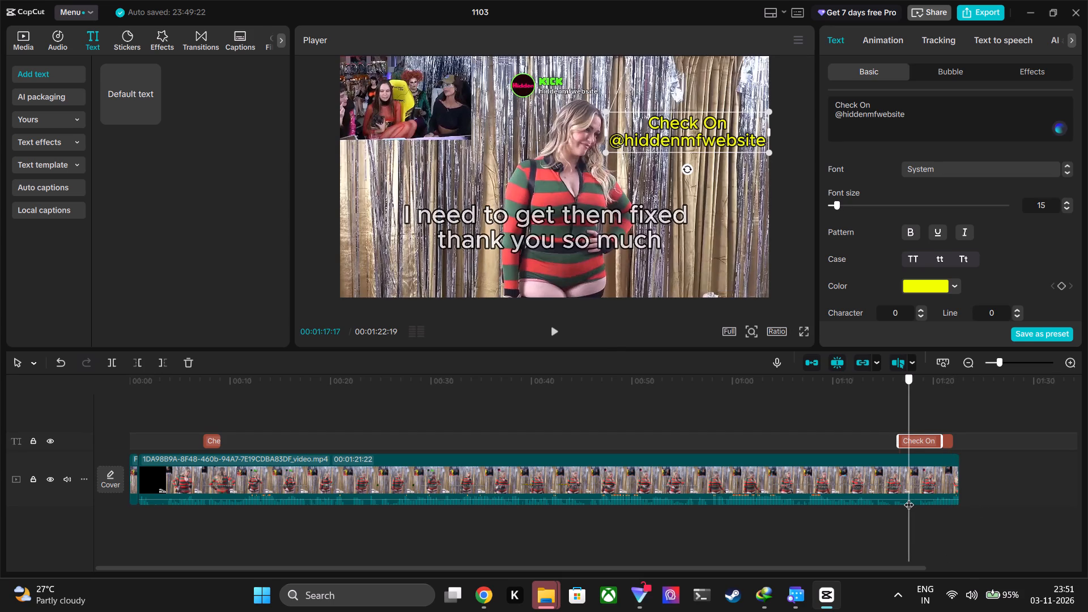
left_click_drag(909, 498, 156, 423)
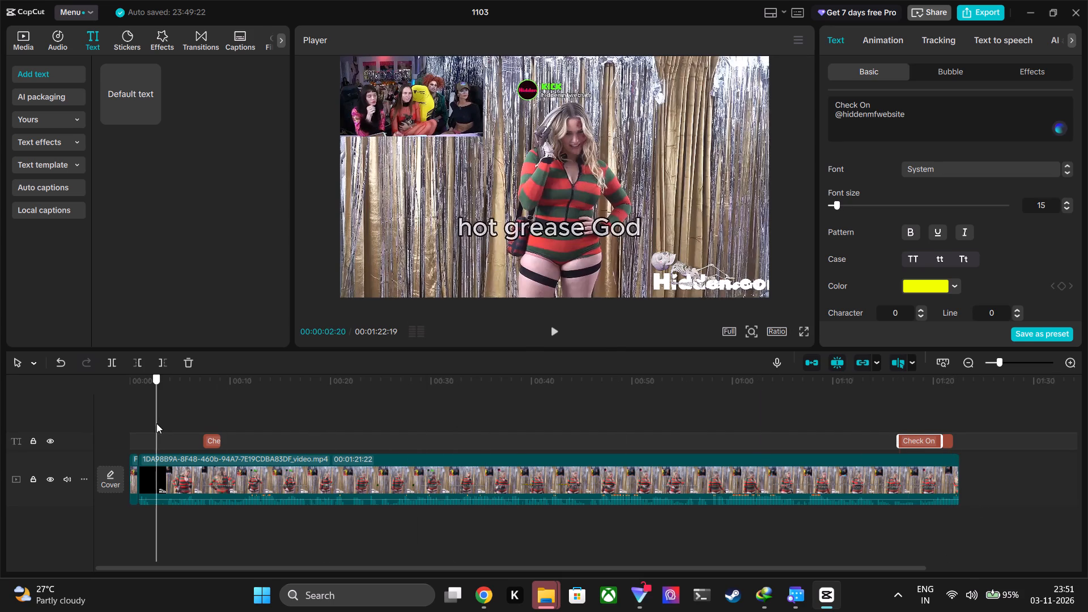
left_click_drag(156, 423, 211, 421)
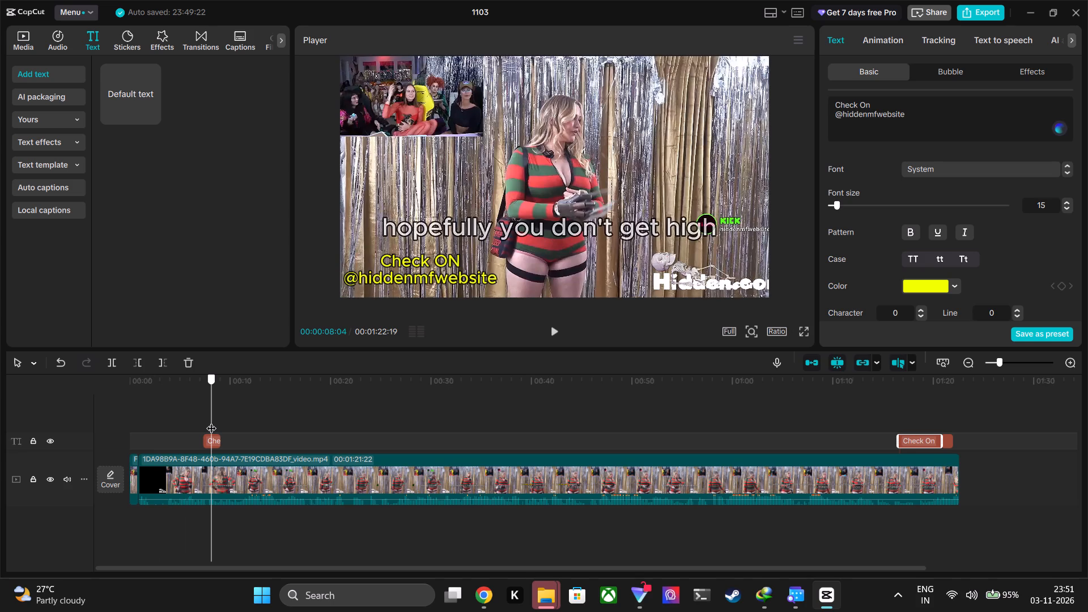
left_click_drag(211, 421, 1043, 526)
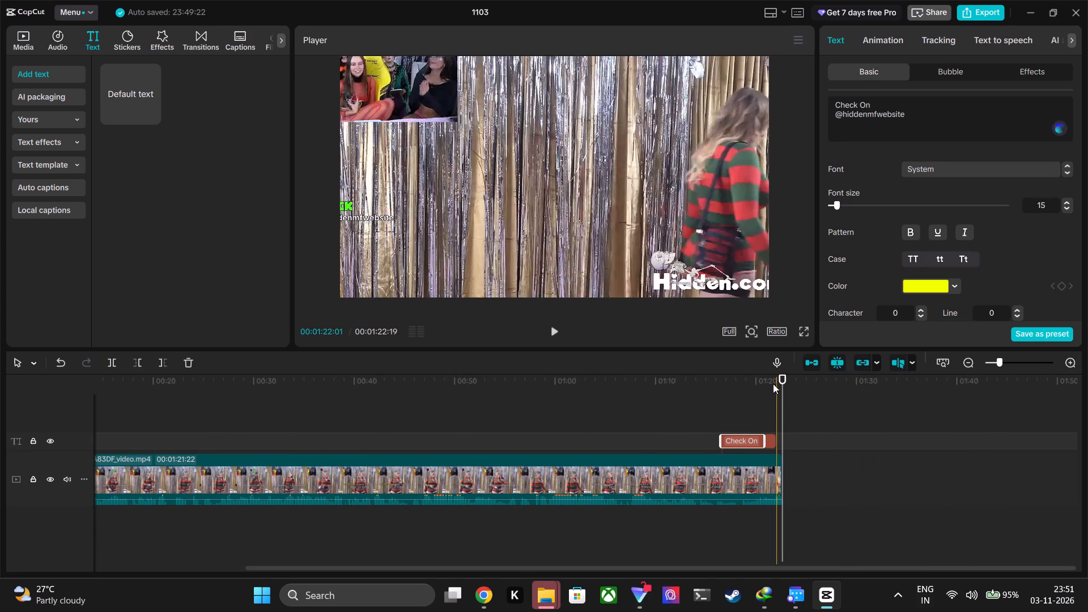
left_click_drag(776, 383, 84, 345)
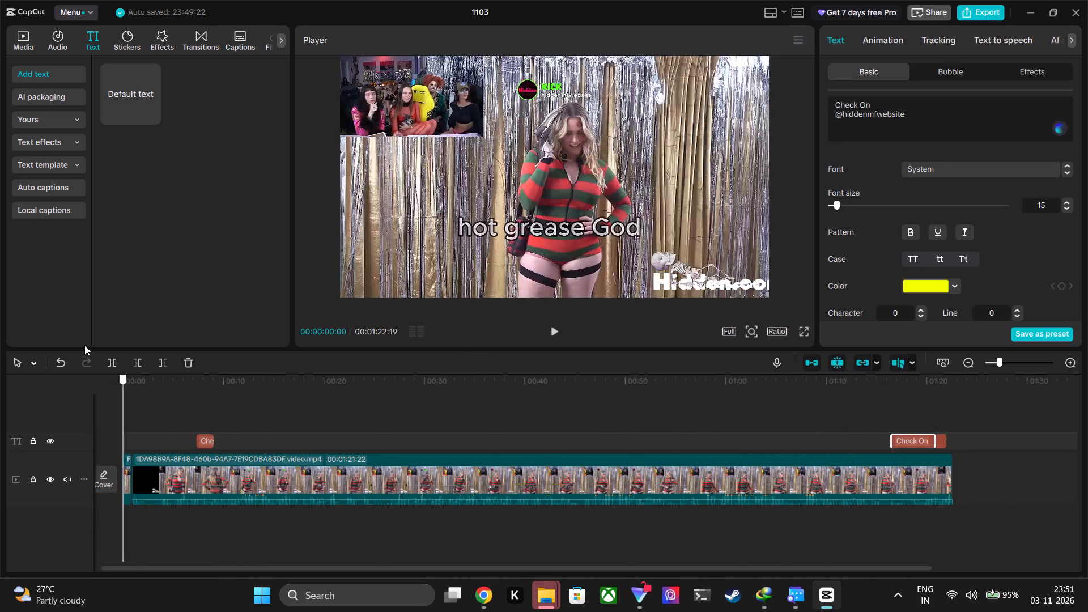
left_click_drag(84, 345, 83, 343)
left_click(209, 439)
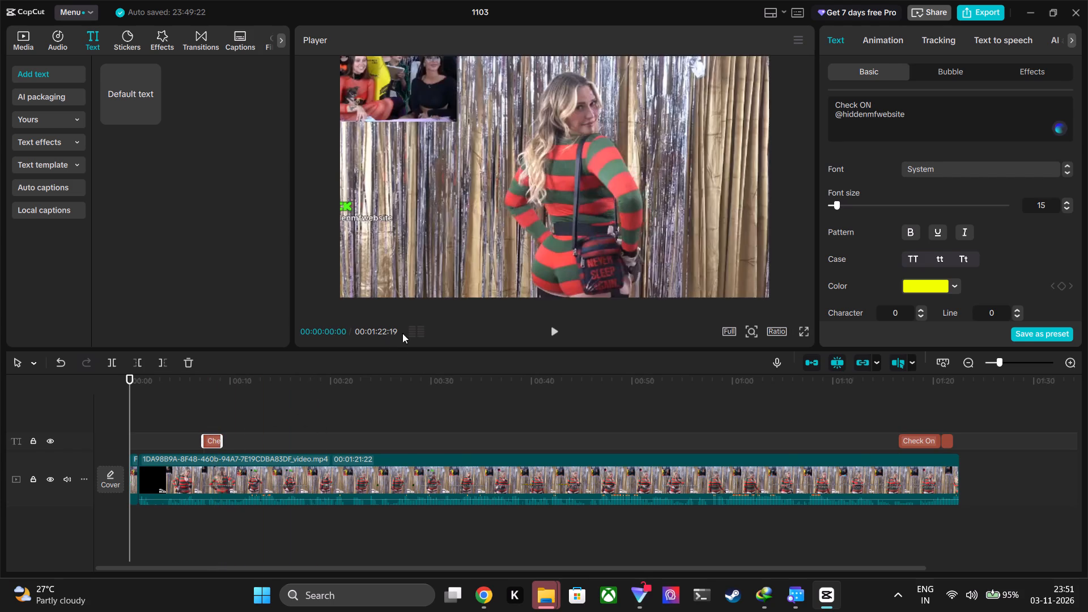
left_click(122, 381)
left_click_drag(127, 382, 211, 401)
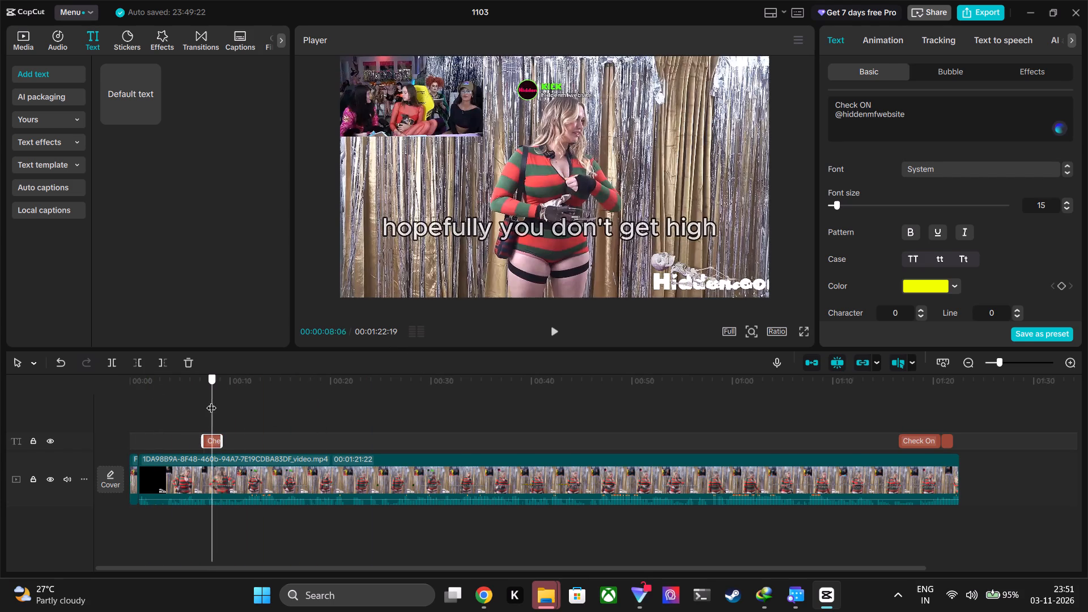
left_click_drag(211, 401, 137, 403)
left_click_drag(222, 445, 815, 498)
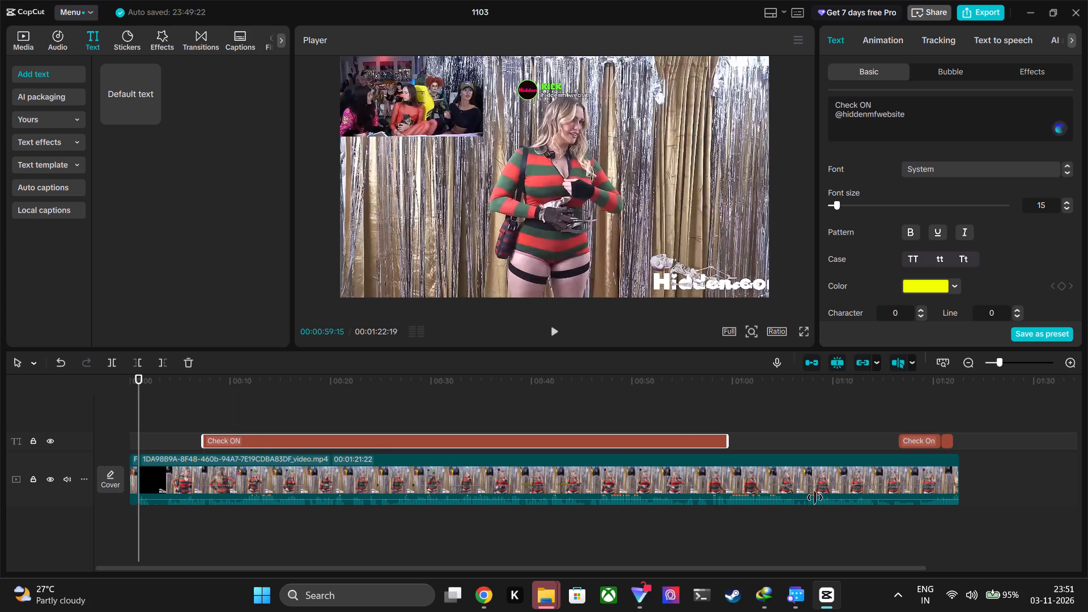
left_click_drag(815, 498, 894, 476)
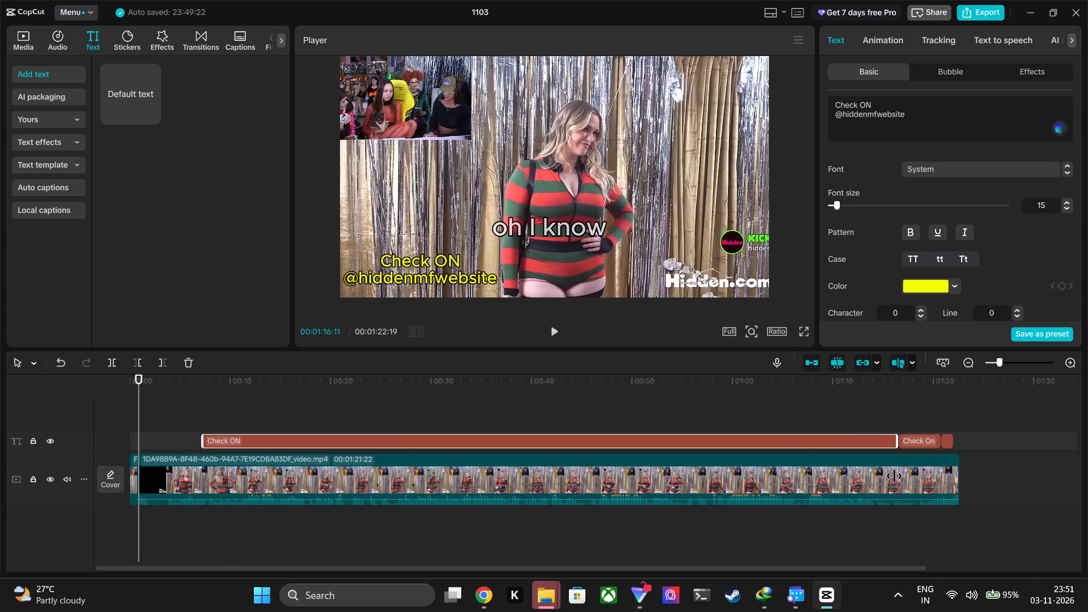
left_click_drag(894, 476, 894, 477)
left_click_drag(203, 439, 189, 441)
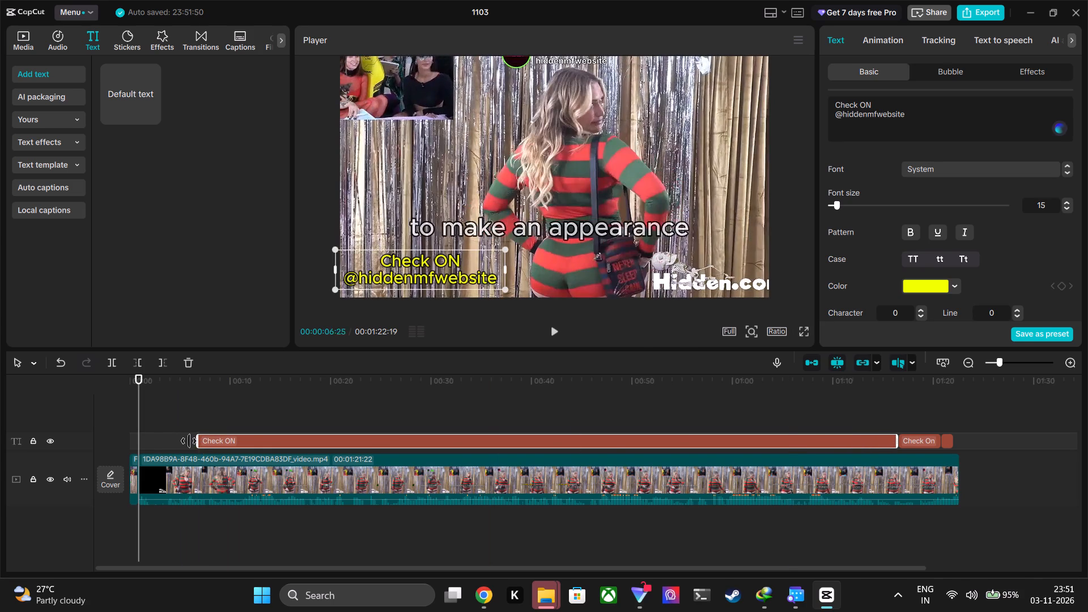
left_click_drag(189, 441, 116, 440)
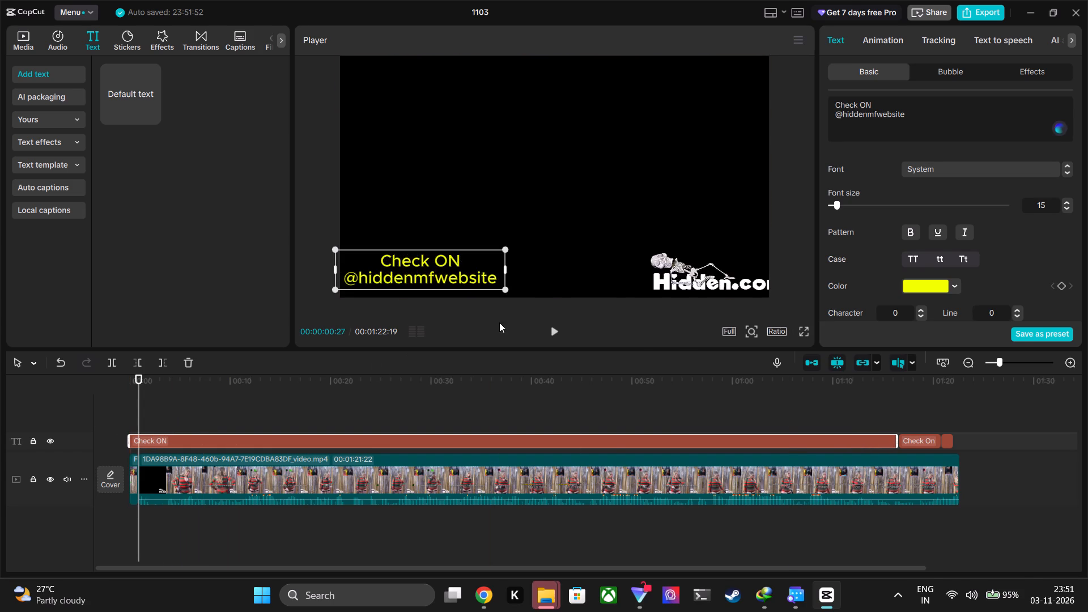
left_click_drag(503, 288, 435, 283)
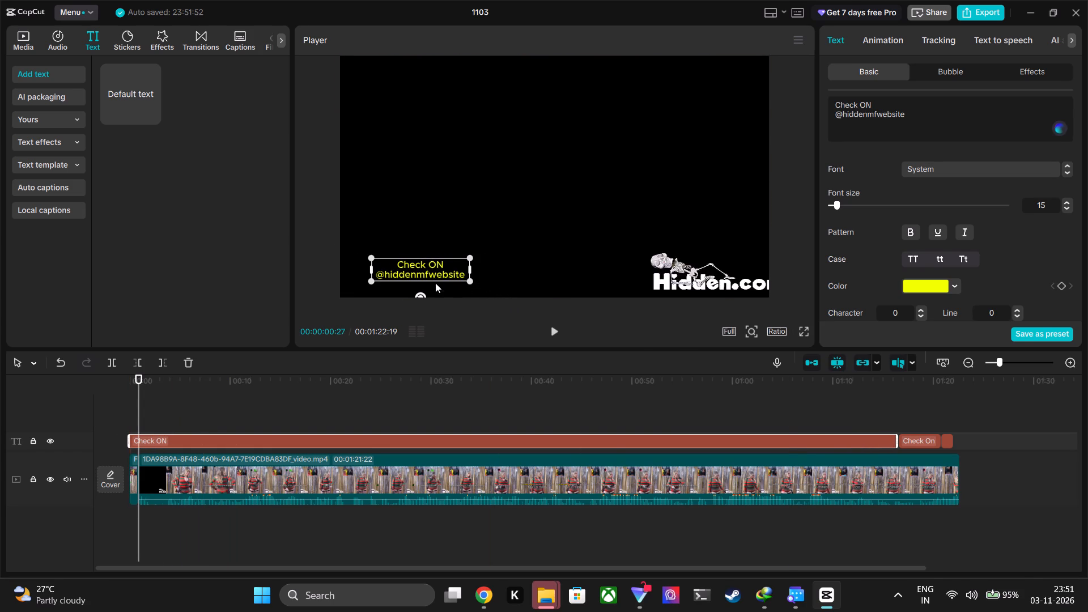
left_click_drag(139, 375, 241, 385)
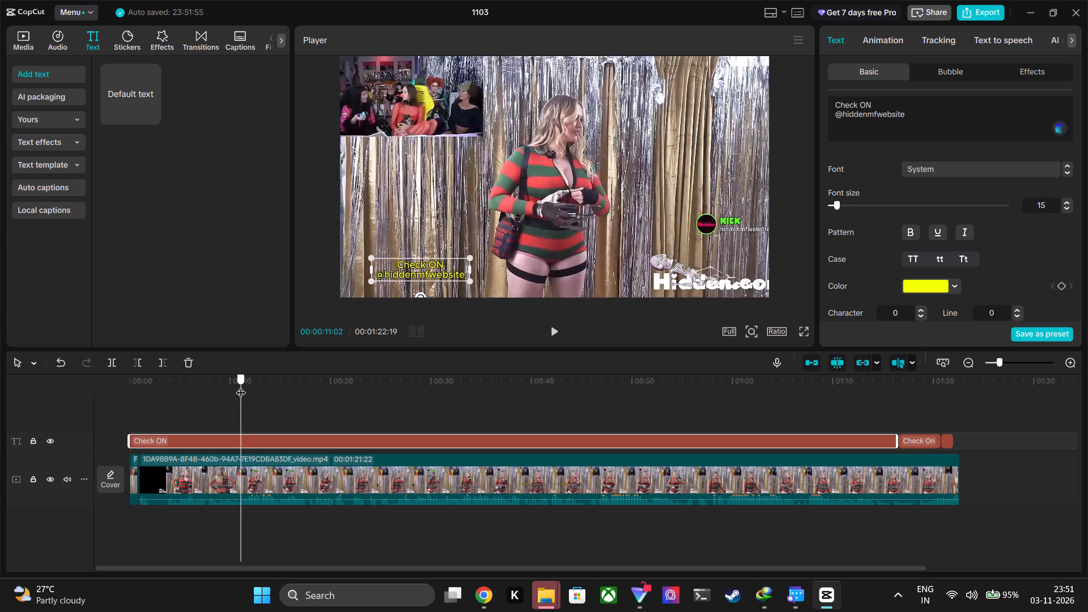
left_click_drag(241, 385, 257, 379)
left_click_drag(424, 270, 390, 267)
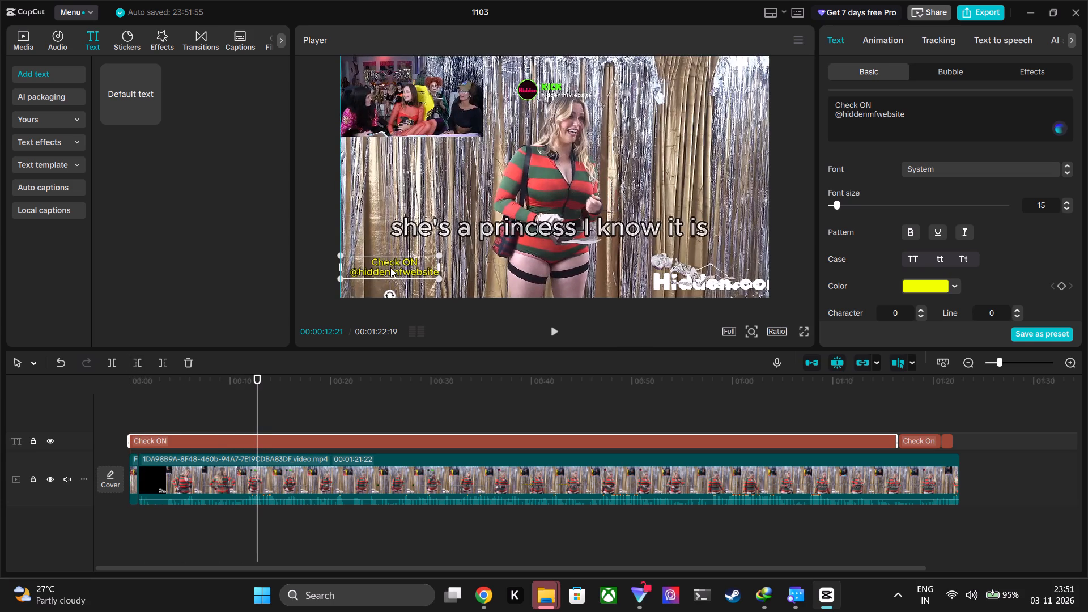
left_click_drag(390, 267, 392, 269)
left_click(432, 277)
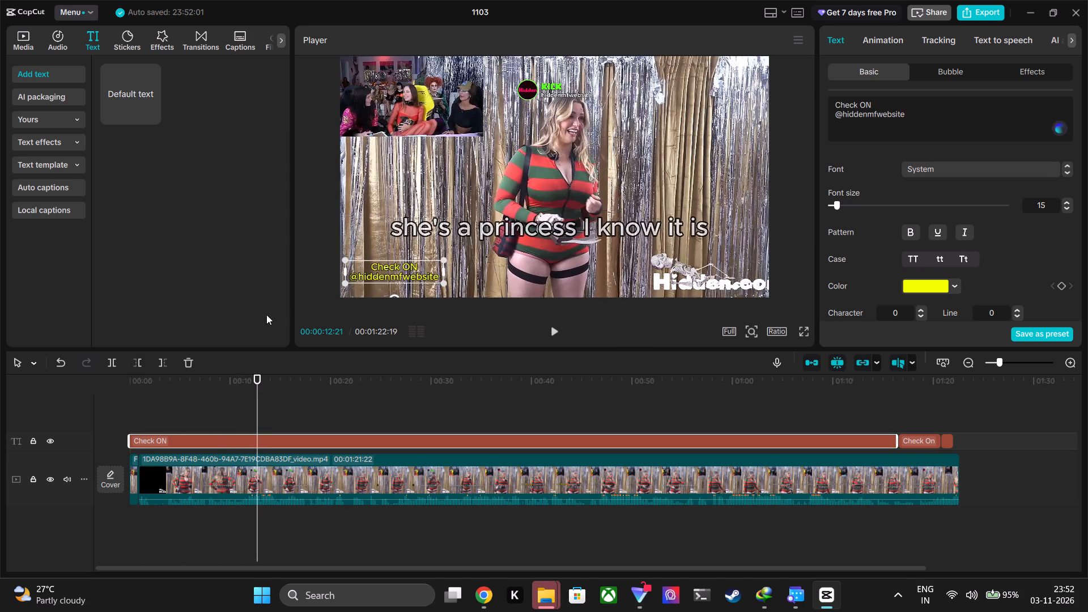
Trim the start of the long Check ON text to about 00:00:03, where the black opening section ends.
left_click_drag(252, 374, 392, 395)
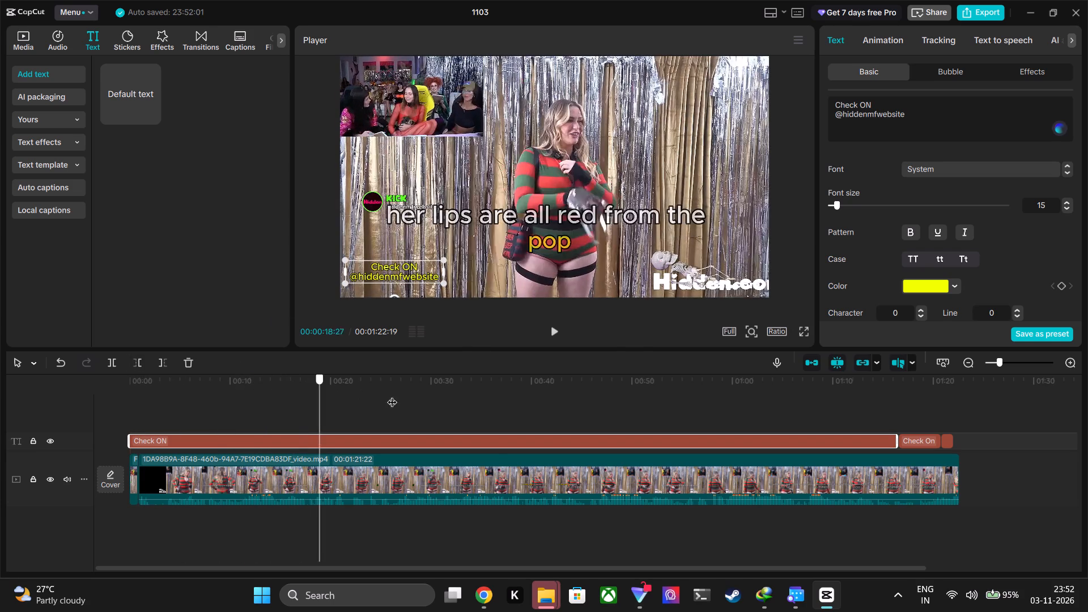
left_click_drag(392, 395, 639, 500)
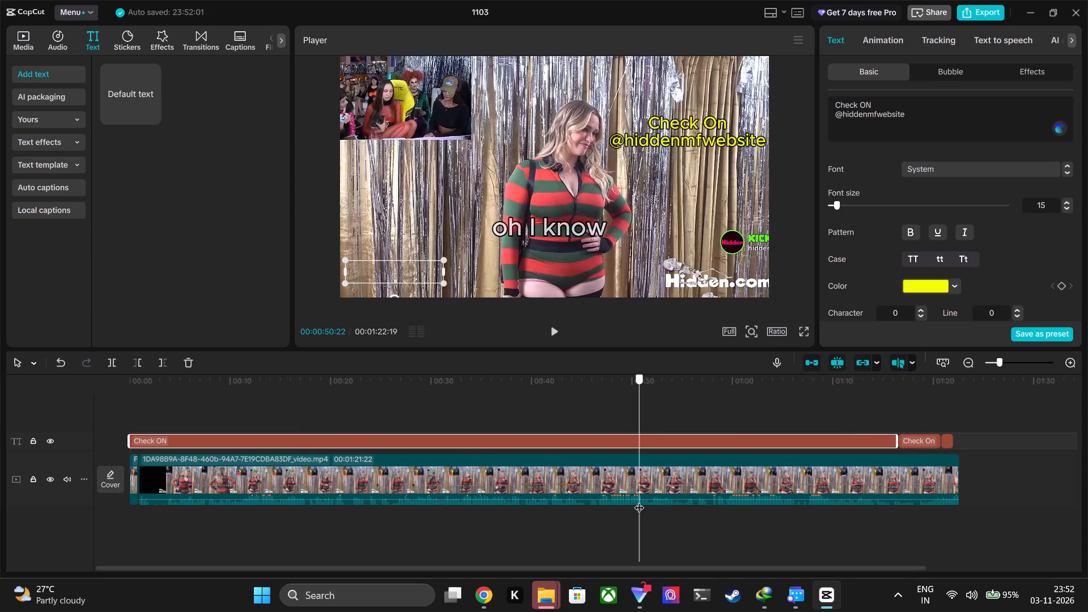
left_click_drag(639, 500, 964, 483)
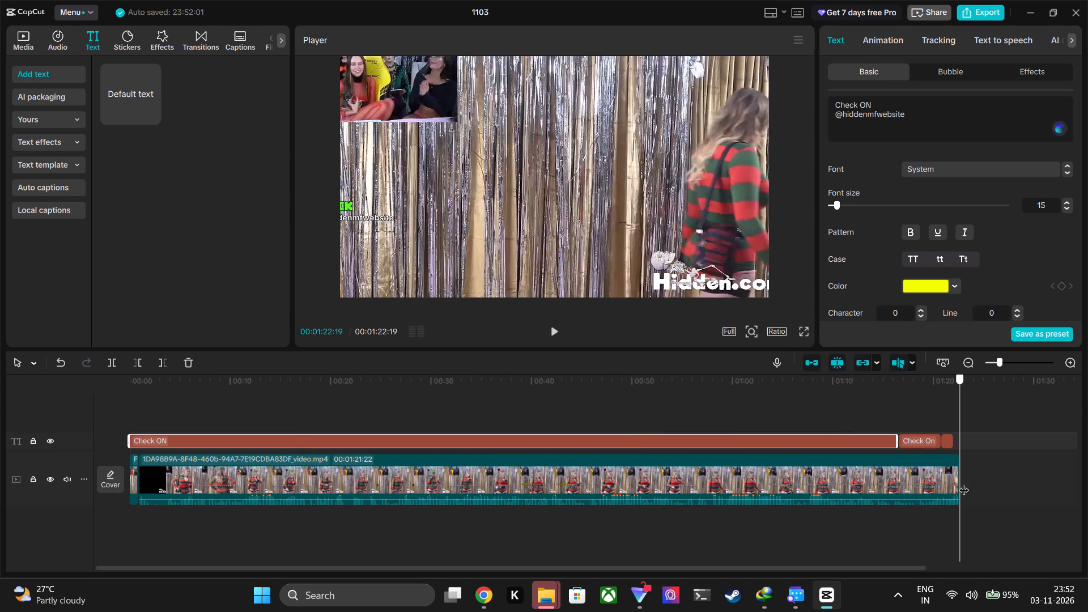
left_click_drag(964, 483, 141, 449)
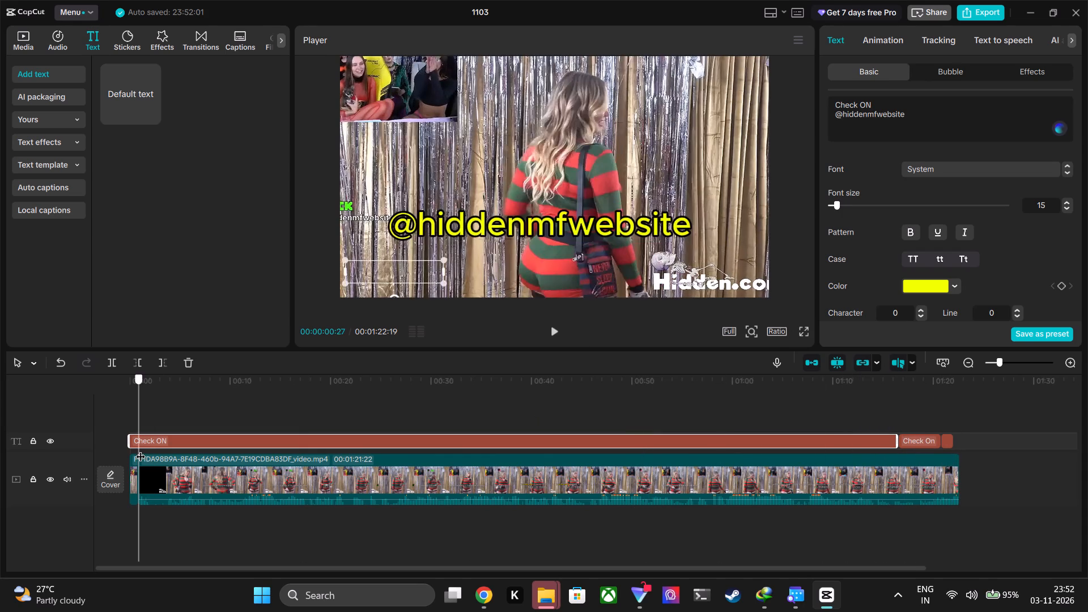
left_click_drag(141, 449, 123, 439)
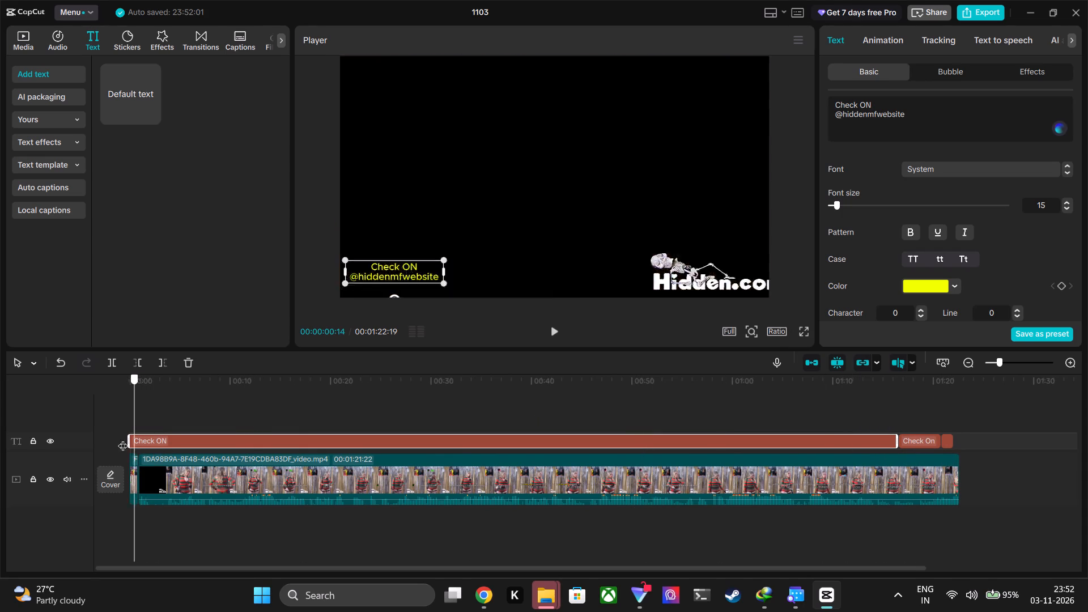
left_click_drag(123, 439, 124, 440)
left_click_drag(126, 440, 136, 438)
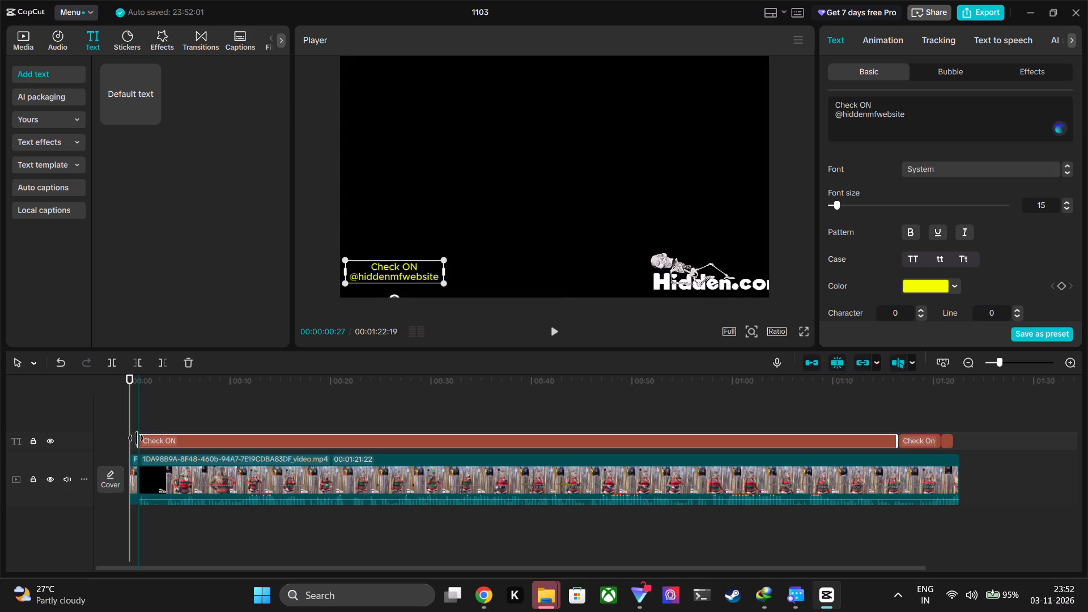
left_click_drag(136, 438, 136, 437)
left_click_drag(130, 381, 149, 385)
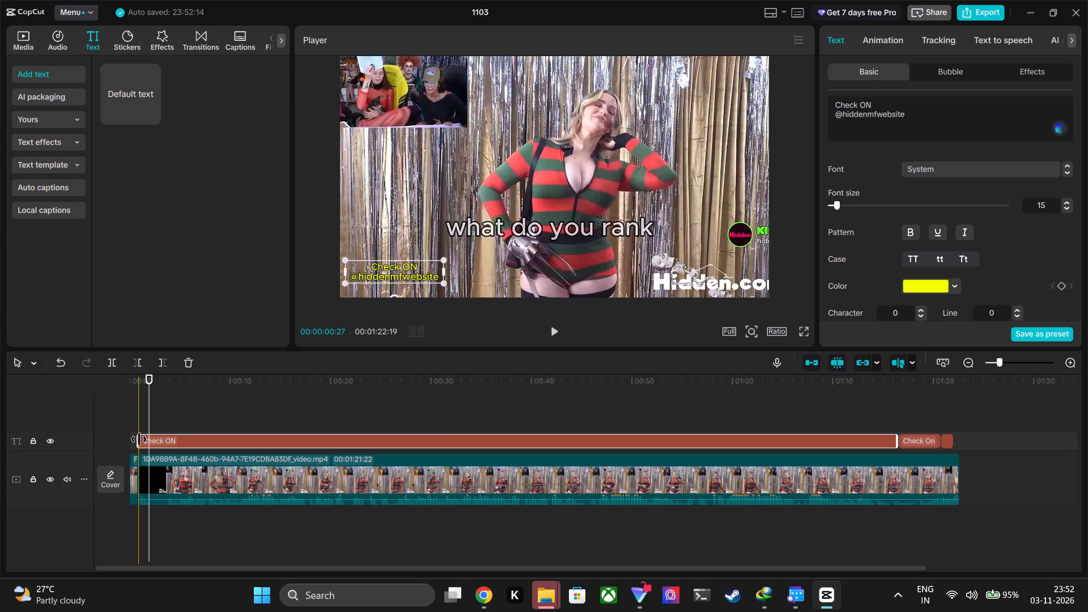
left_click_drag(139, 439, 165, 441)
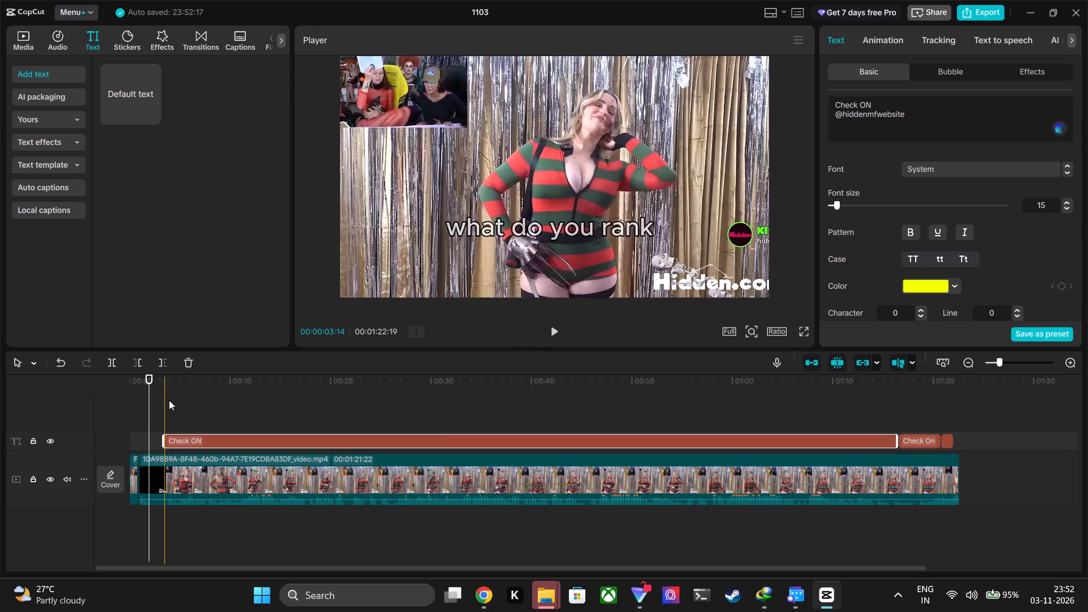
Check the remaining timeline and export the video as 1103(1) at 1080P, H.264 mp4, 30fps.
left_click_drag(151, 383, 400, 423)
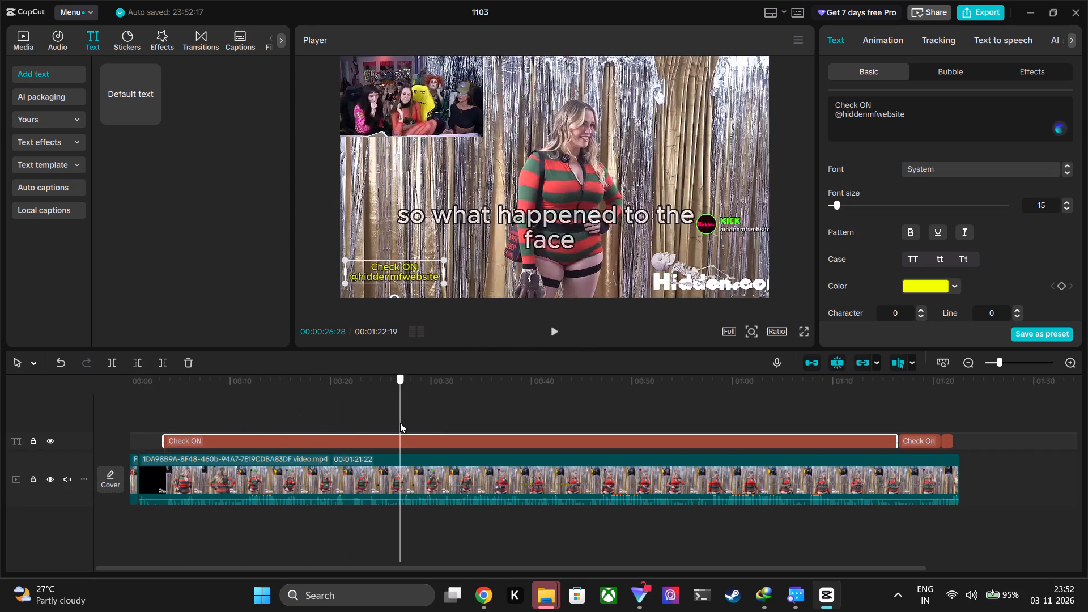
left_click_drag(400, 423, 890, 462)
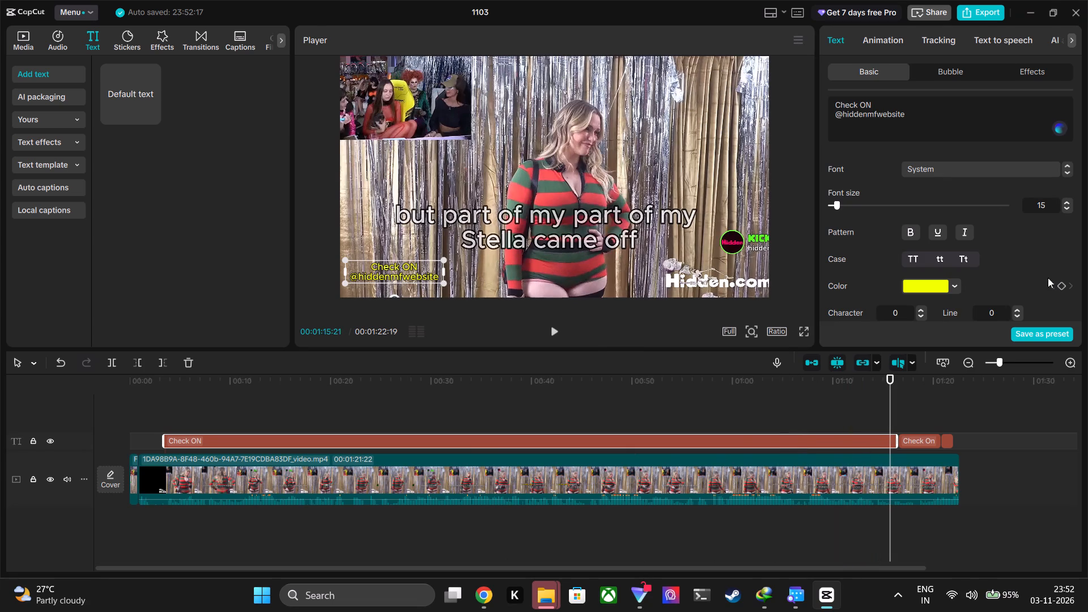
left_click(975, 9)
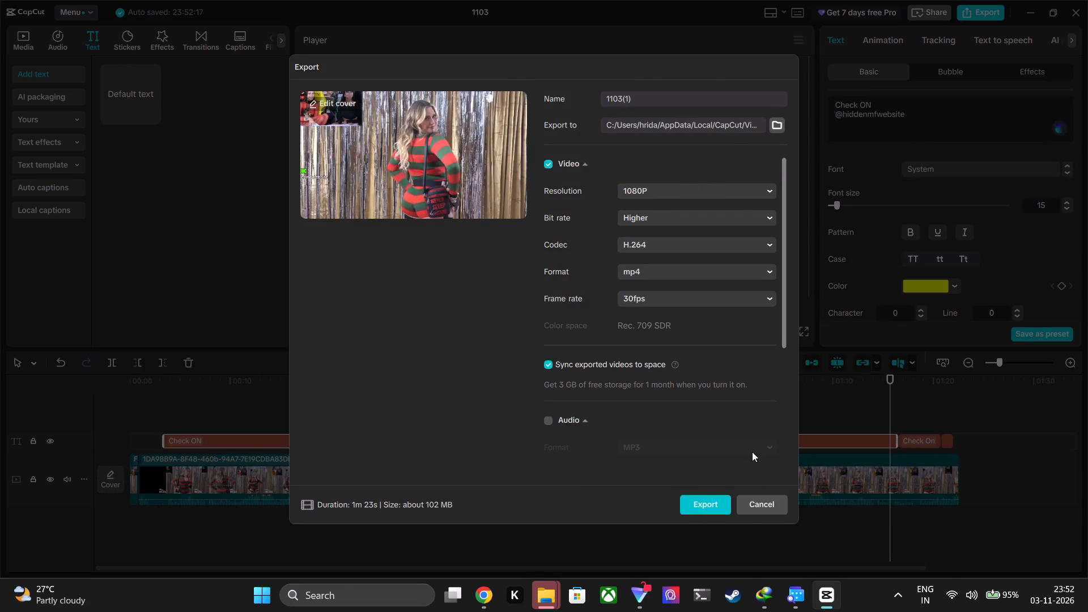
left_click(700, 507)
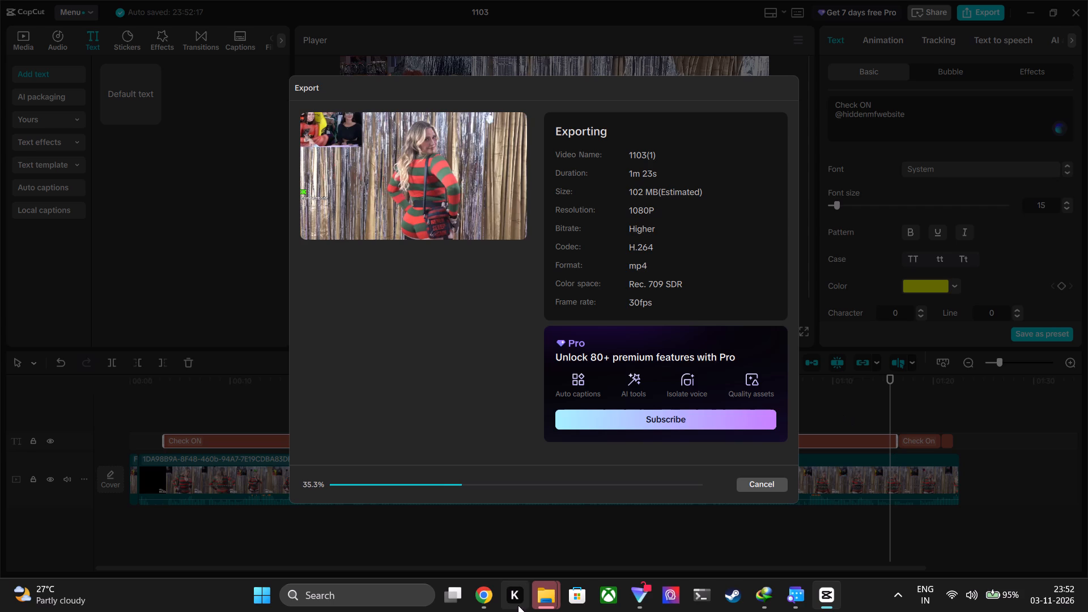
Switch to Chrome and start a new video upload on the DebClips channel in YouTube Studio, opening the file chooser.
left_click(489, 600)
left_click(481, 528)
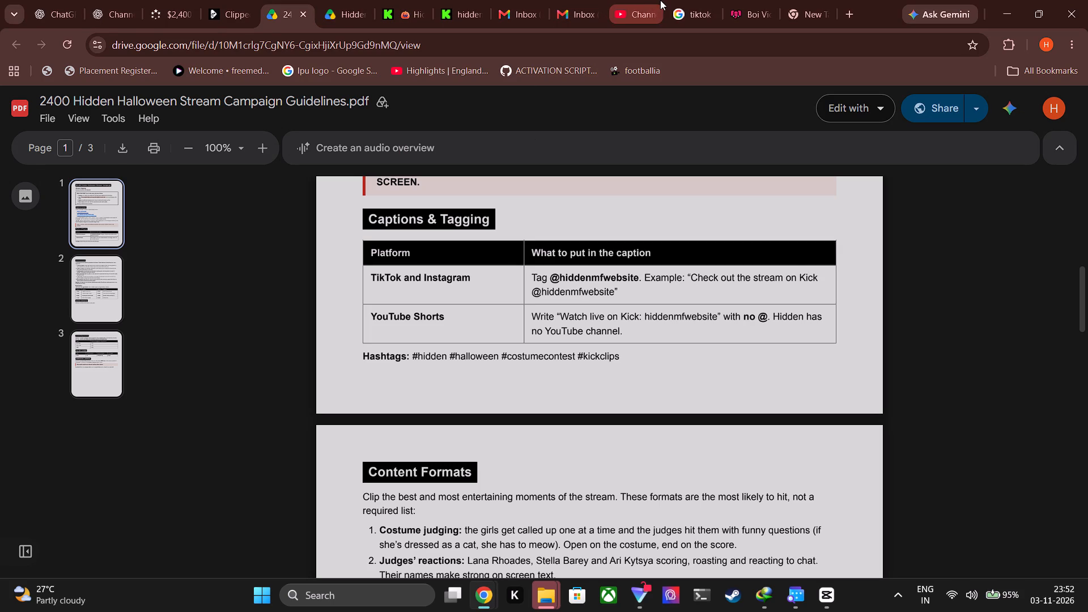
left_click(657, 0)
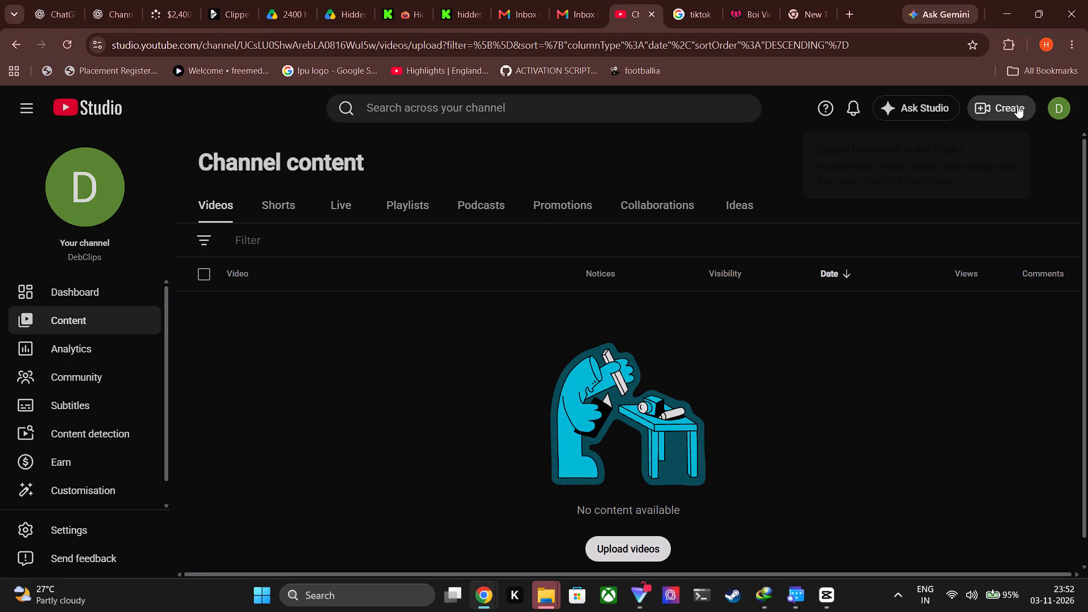
left_click(631, 548)
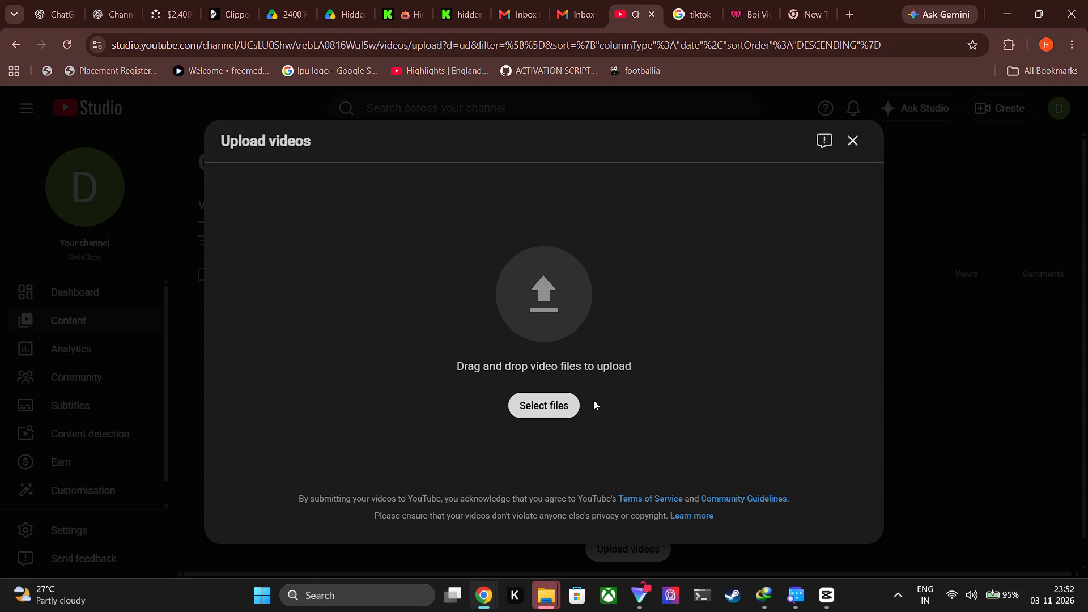
left_click(564, 405)
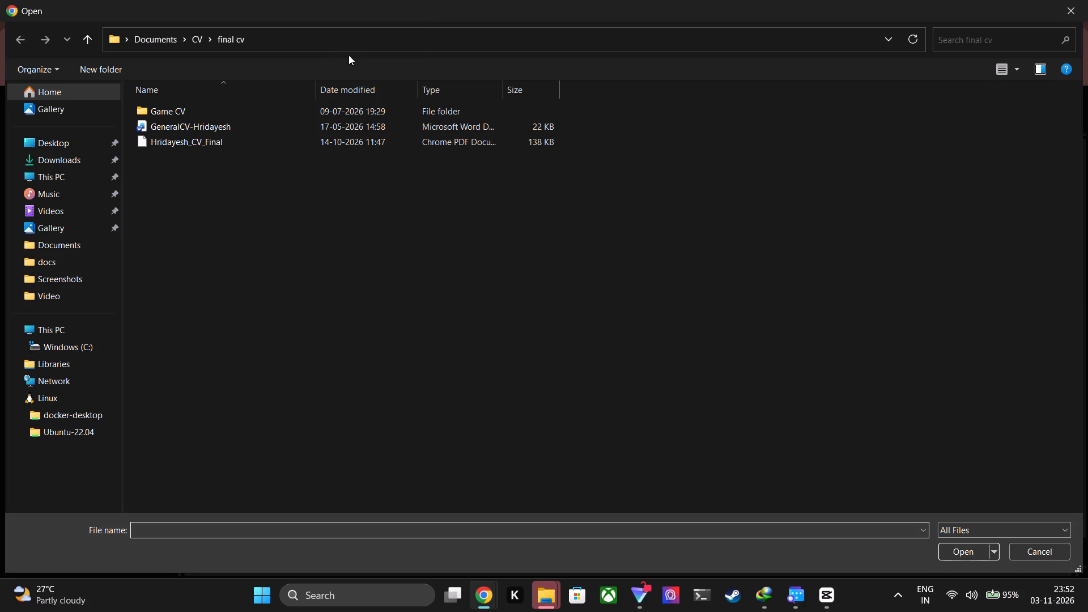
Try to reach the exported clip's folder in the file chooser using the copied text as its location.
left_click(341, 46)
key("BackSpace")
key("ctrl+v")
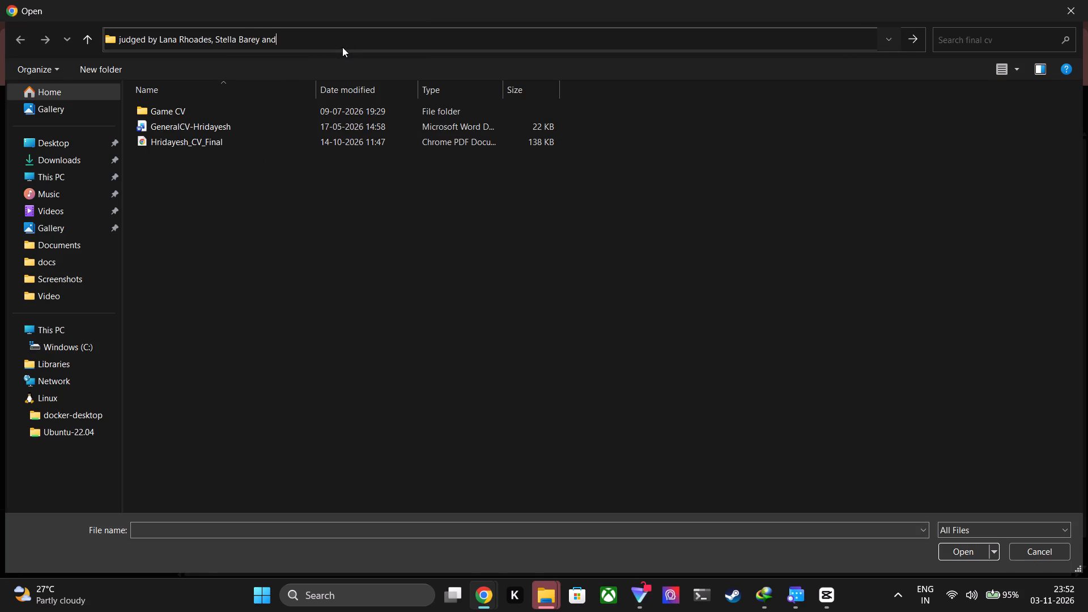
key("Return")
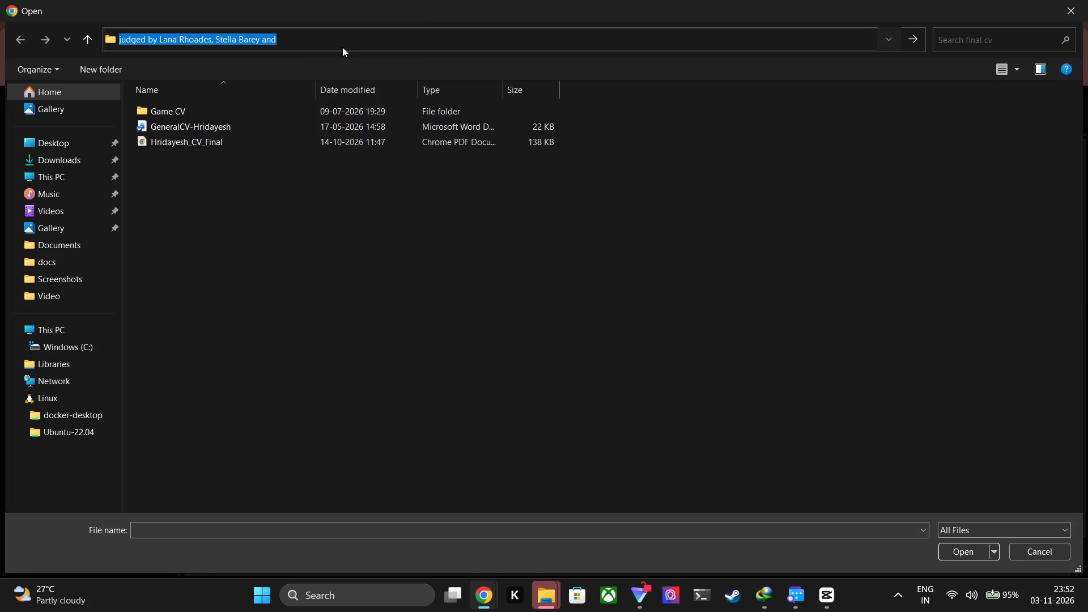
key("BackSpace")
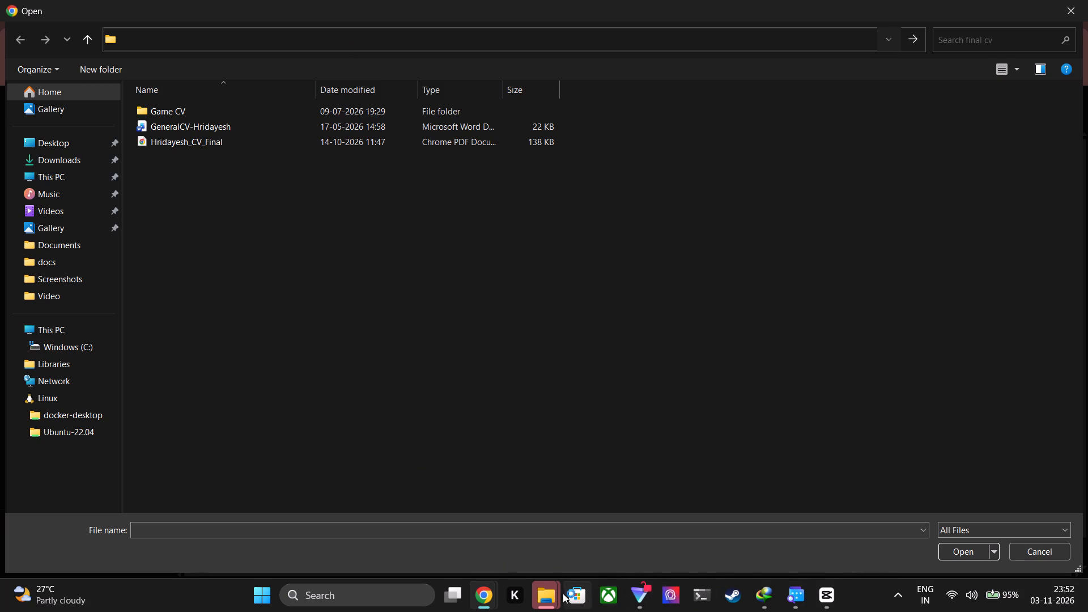
Switch to CapCut, check its Videos folder for the exported 1103(1) file, and dismiss the sharing window.
left_click(828, 602)
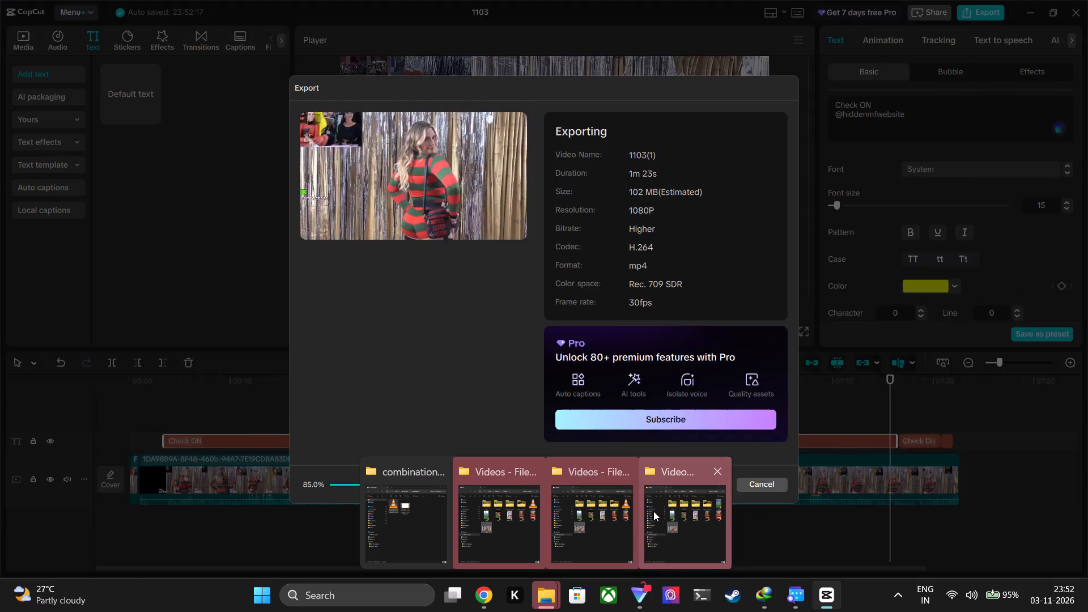
left_click(656, 511)
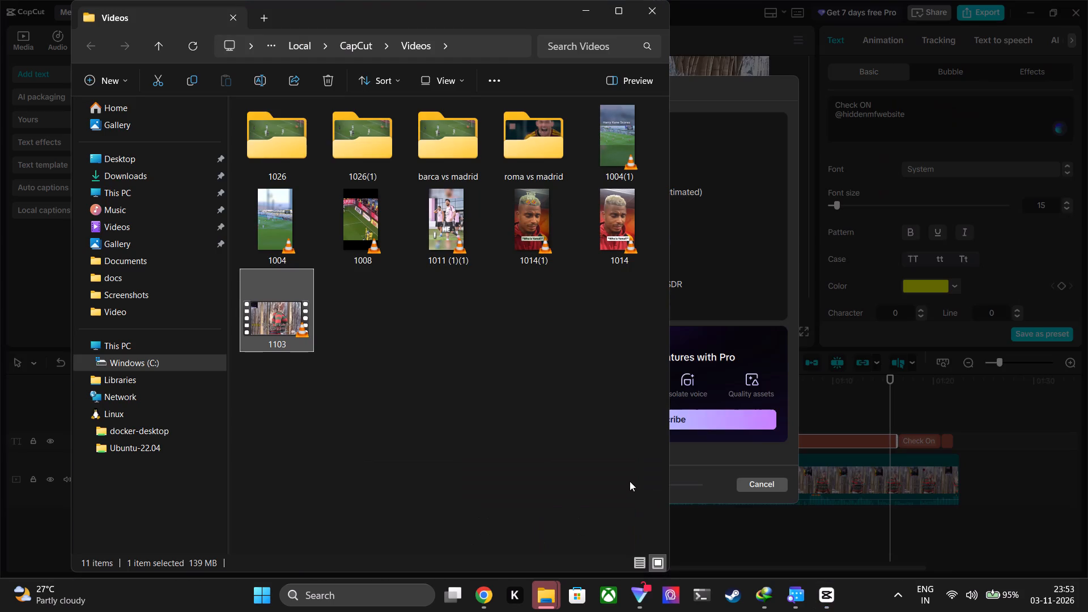
double_click(296, 152)
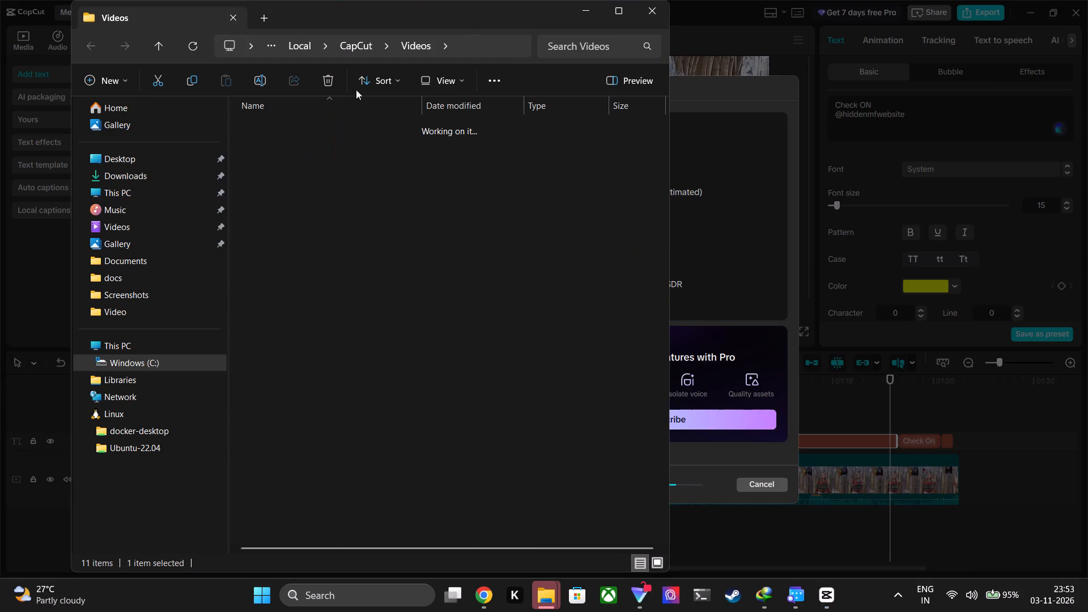
left_click(91, 45)
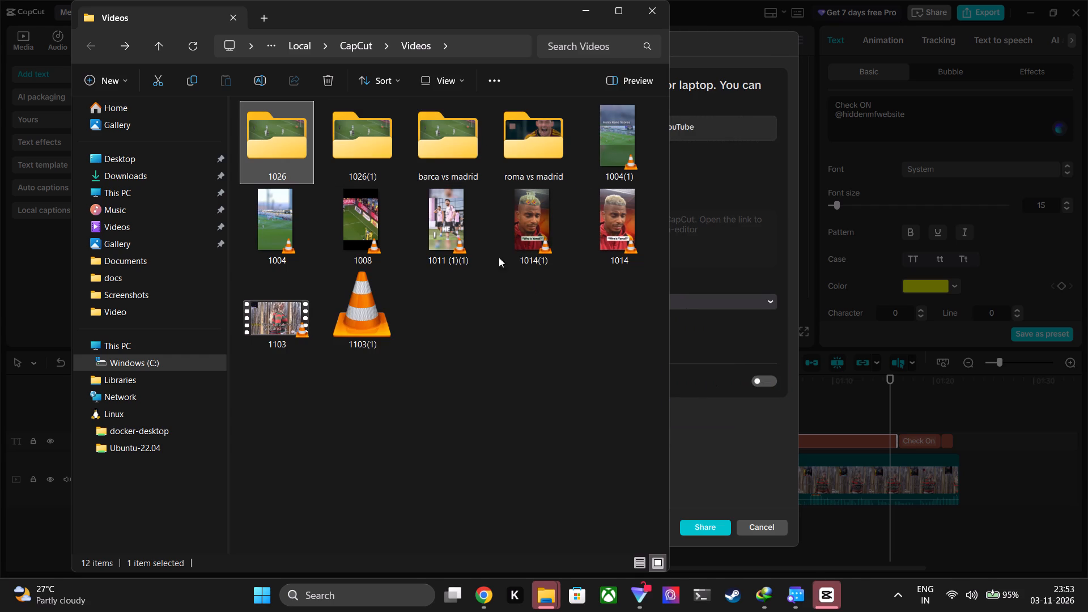
left_click(754, 525)
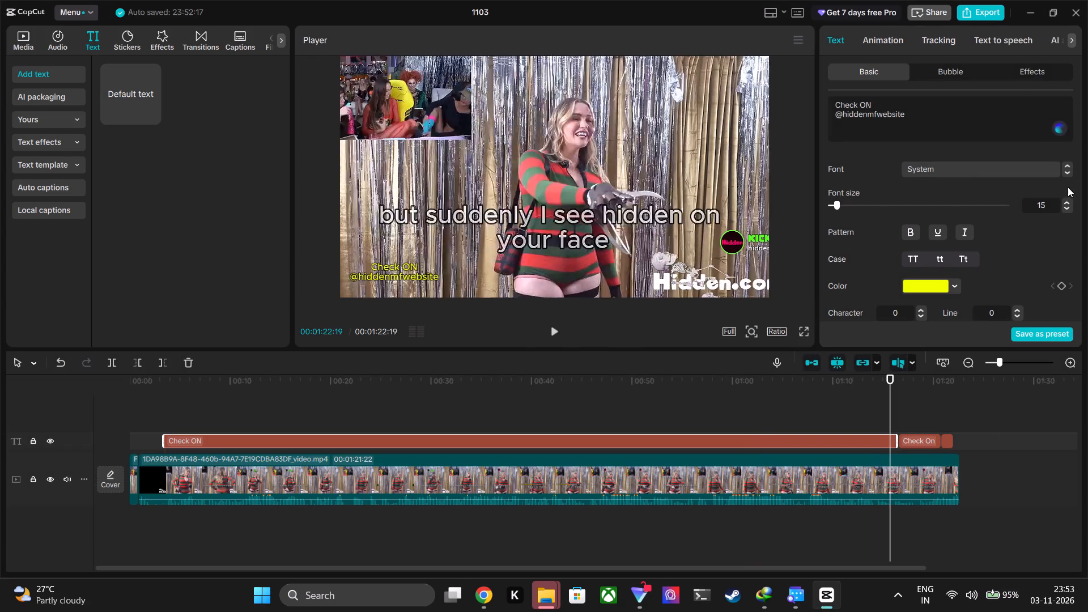
Copy the full path of CapCut's export folder from the export settings without exporting again.
left_click(974, 9)
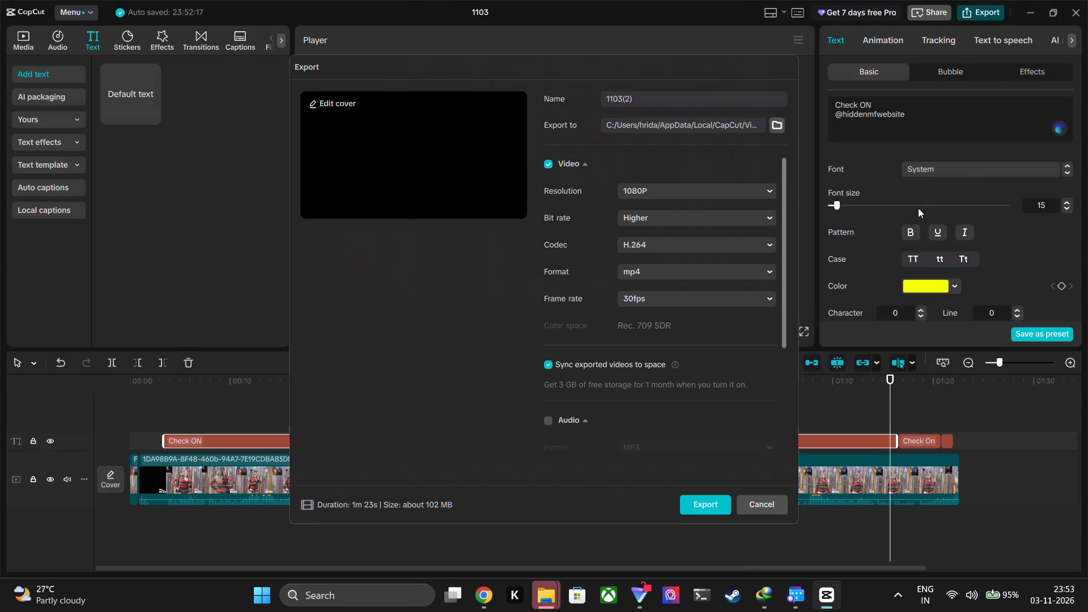
left_click(774, 129)
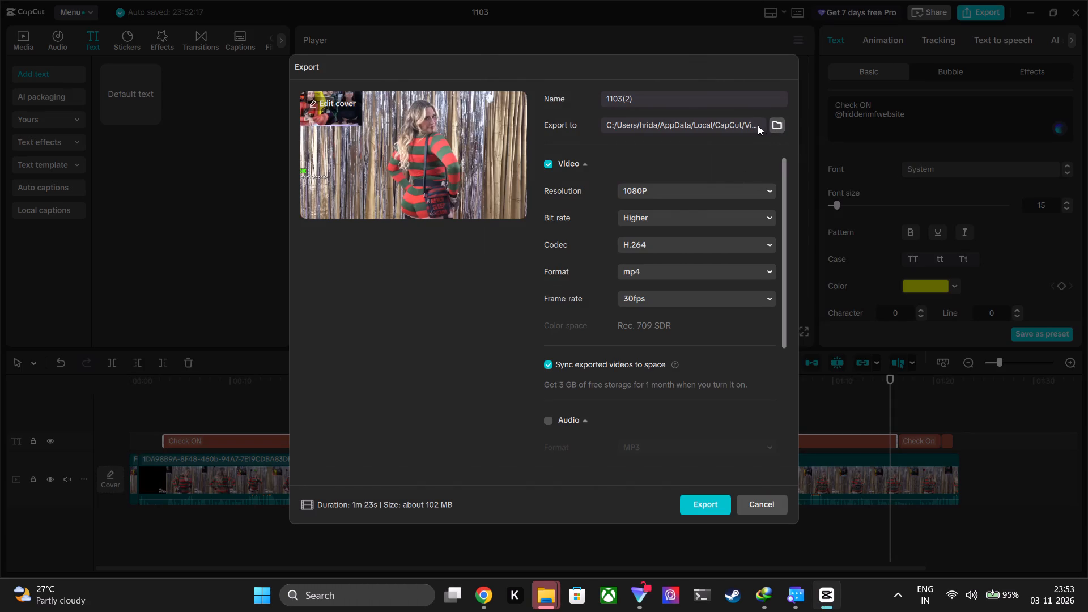
left_click(609, 97)
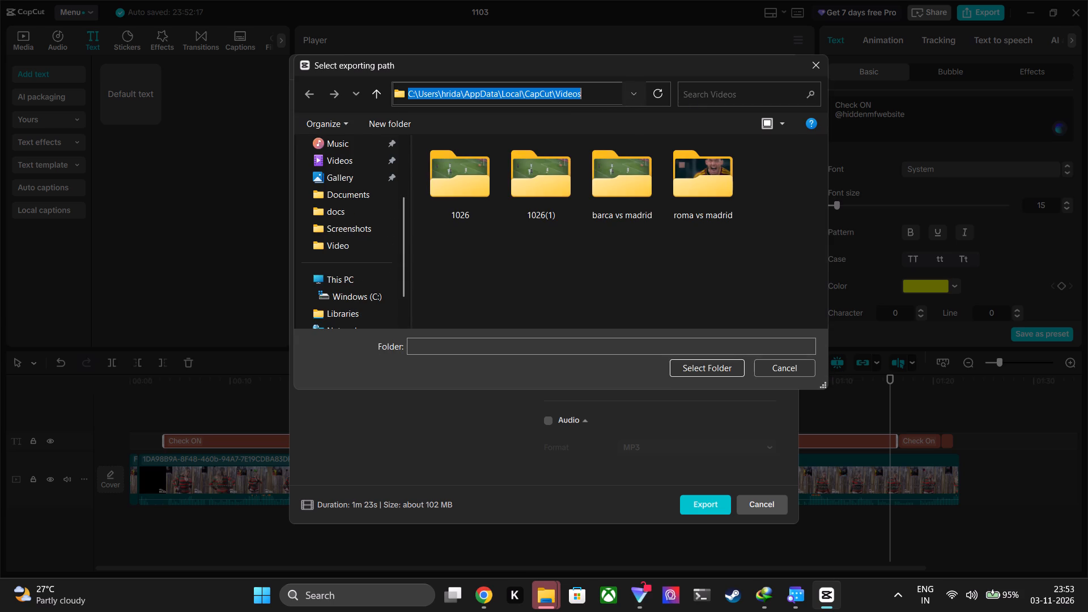
key("ctrl+c")
left_click(821, 74)
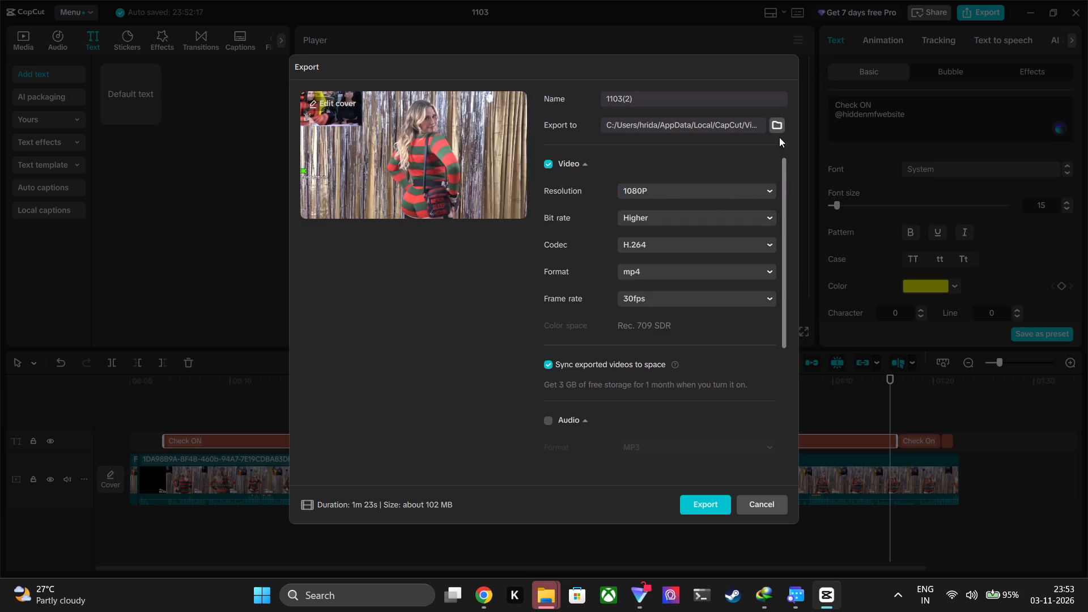
left_click(755, 498)
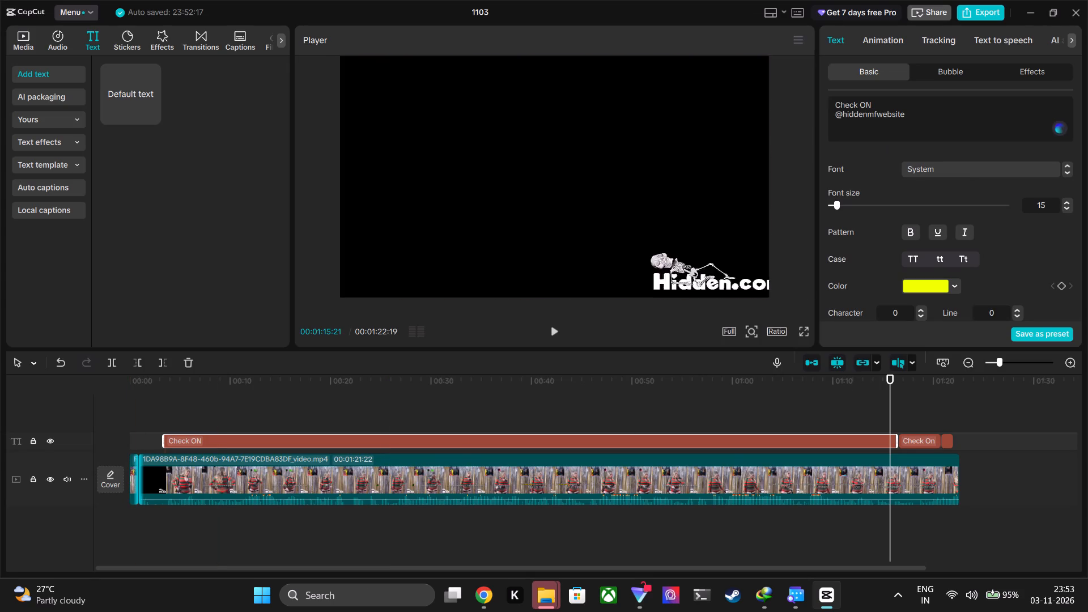
Return to the YouTube upload in Chrome, clearing the windows in front, and reopen the file chooser.
left_click(1022, 16)
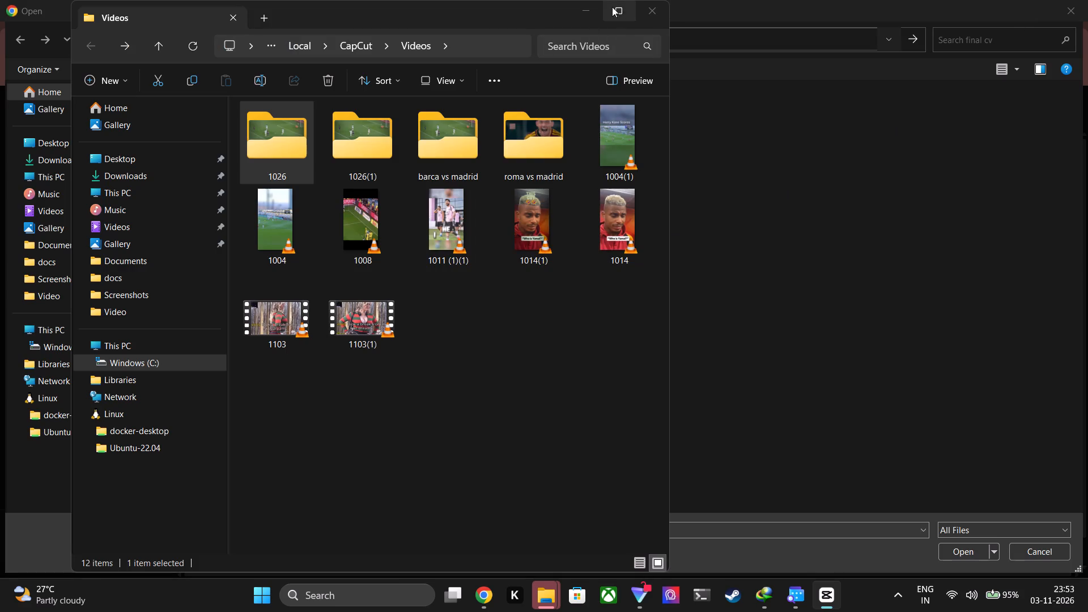
left_click(593, 9)
left_click(640, 294)
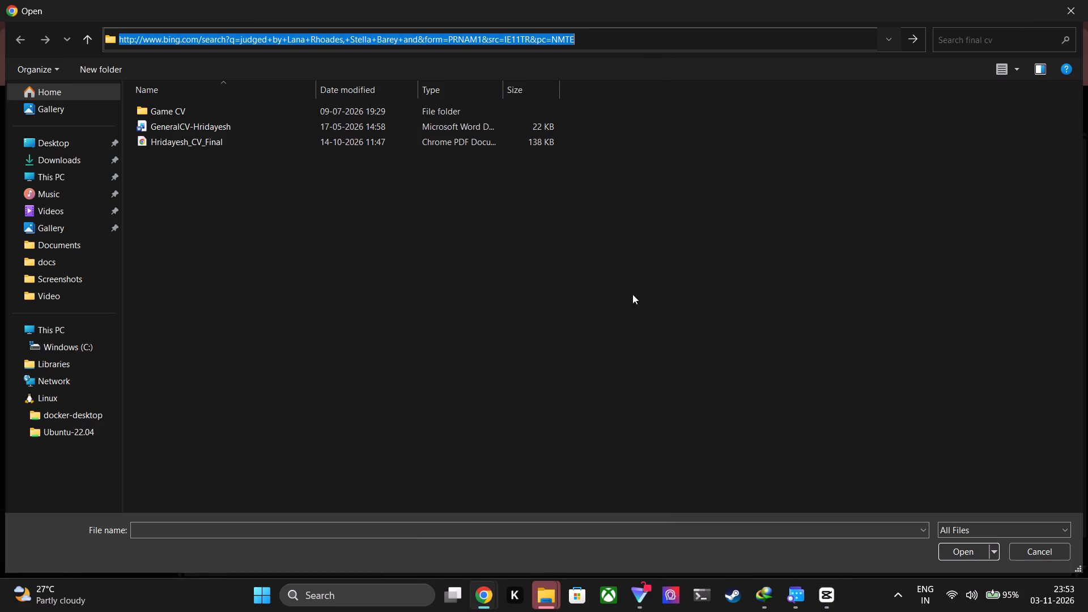
left_click_drag(754, 381, 759, 368)
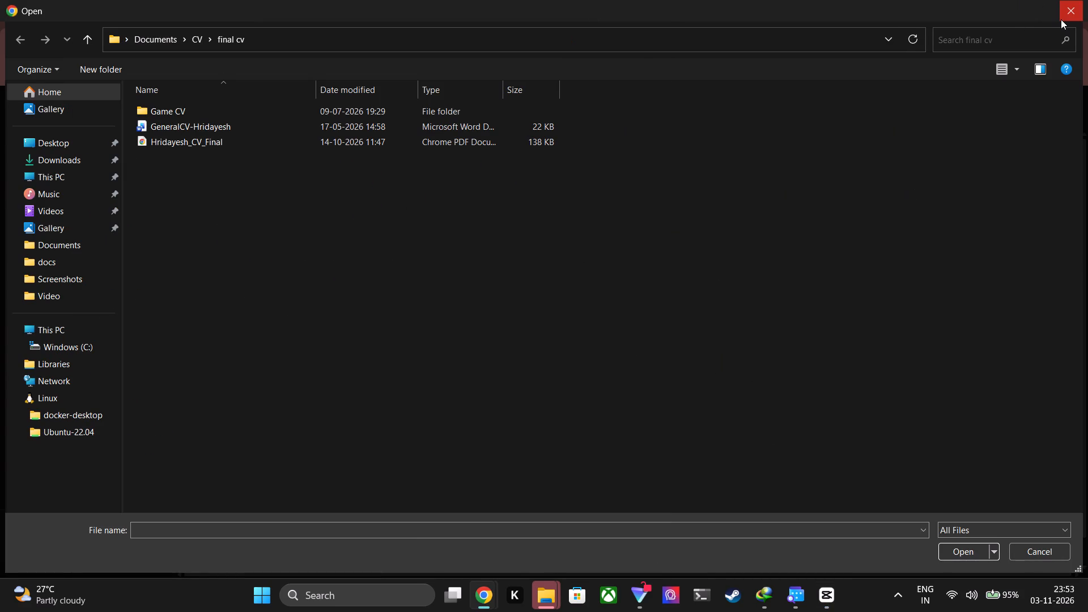
left_click(1061, 19)
left_click(566, 410)
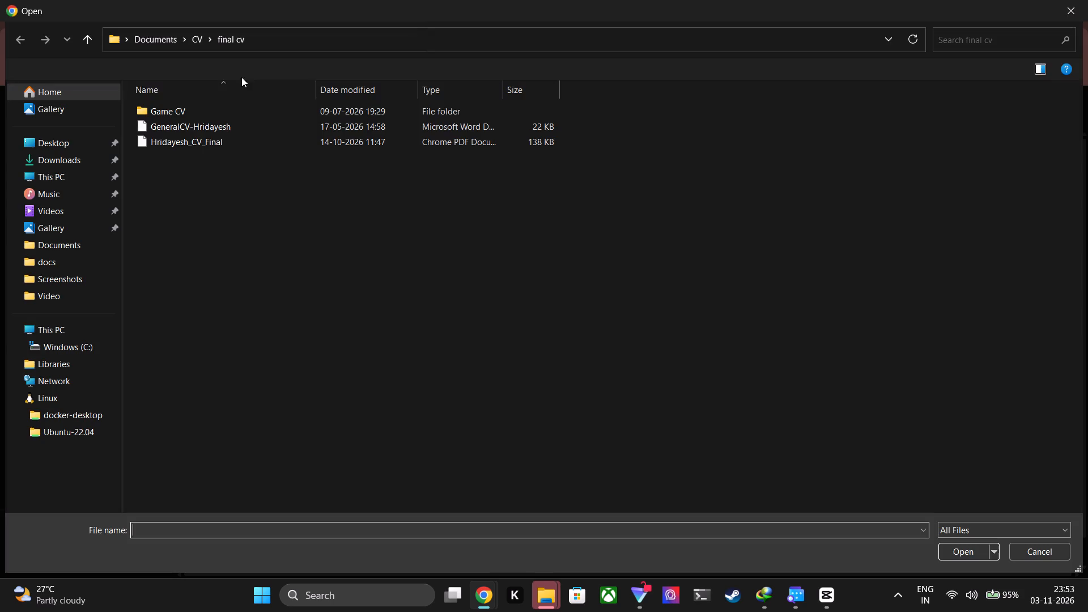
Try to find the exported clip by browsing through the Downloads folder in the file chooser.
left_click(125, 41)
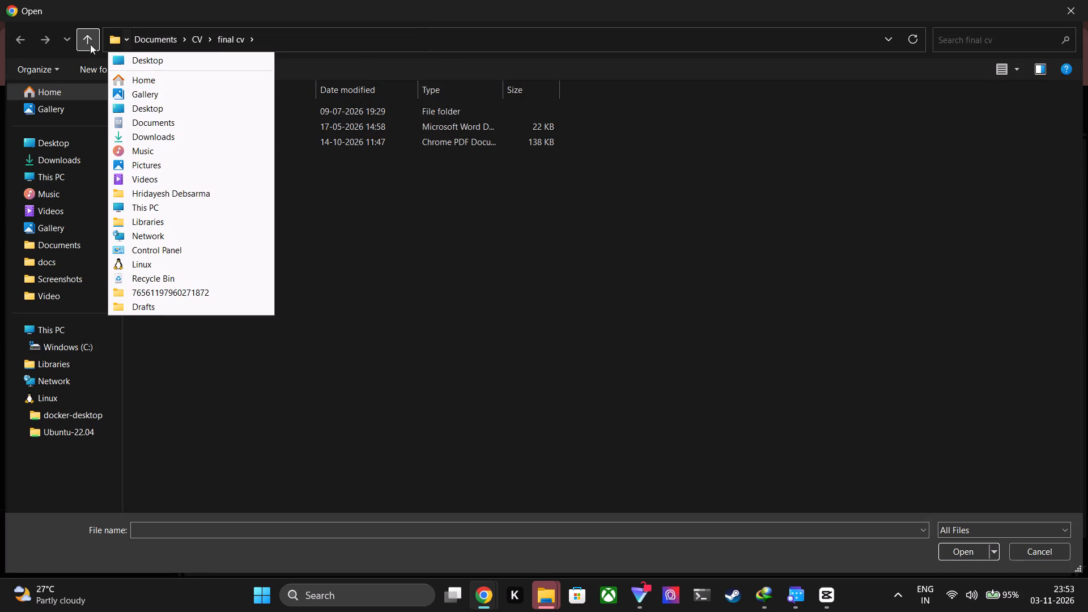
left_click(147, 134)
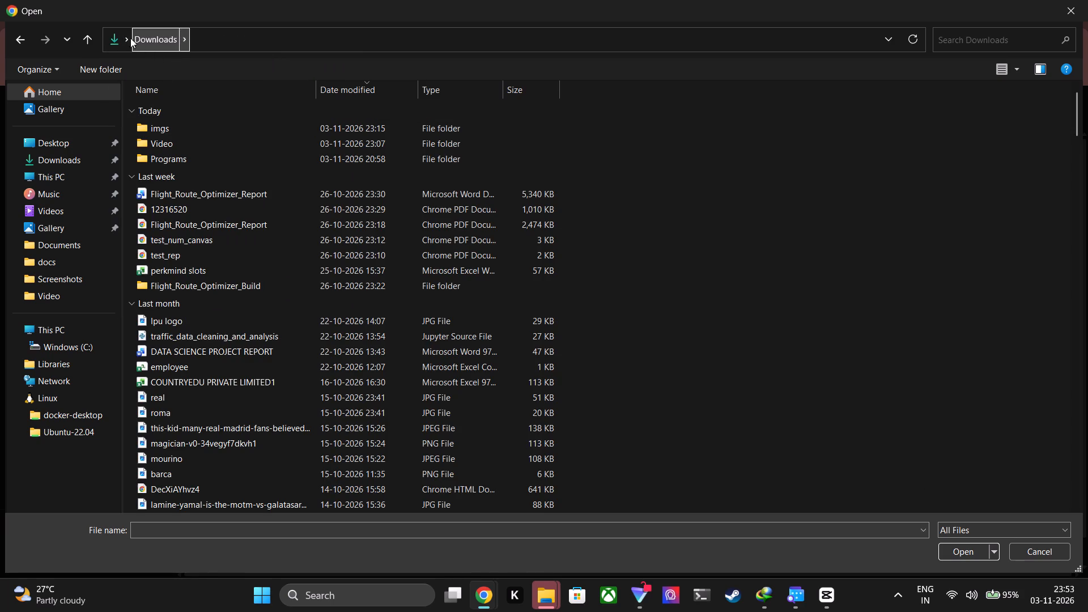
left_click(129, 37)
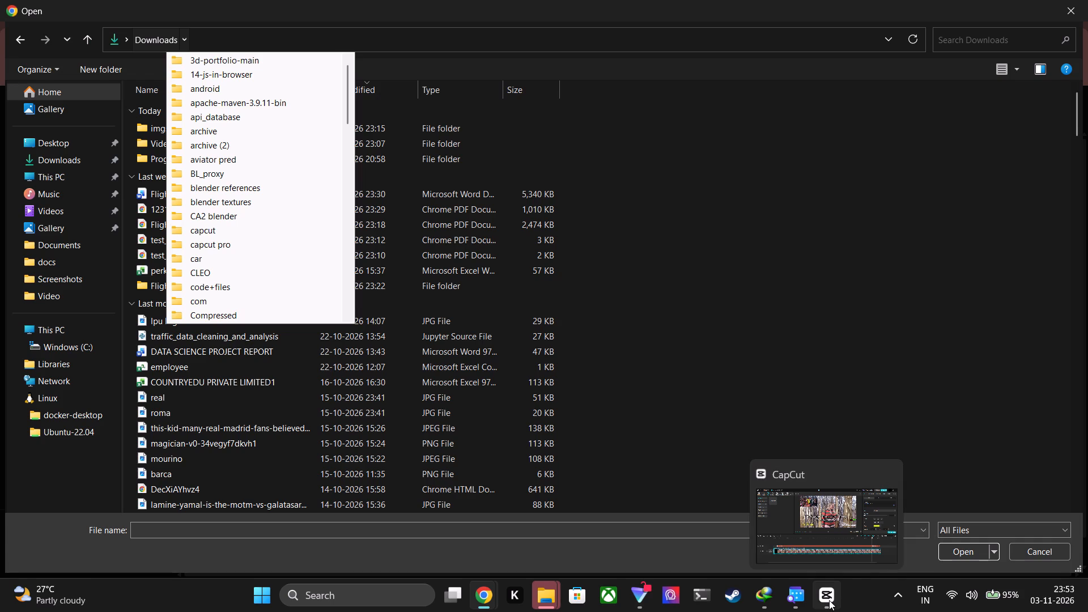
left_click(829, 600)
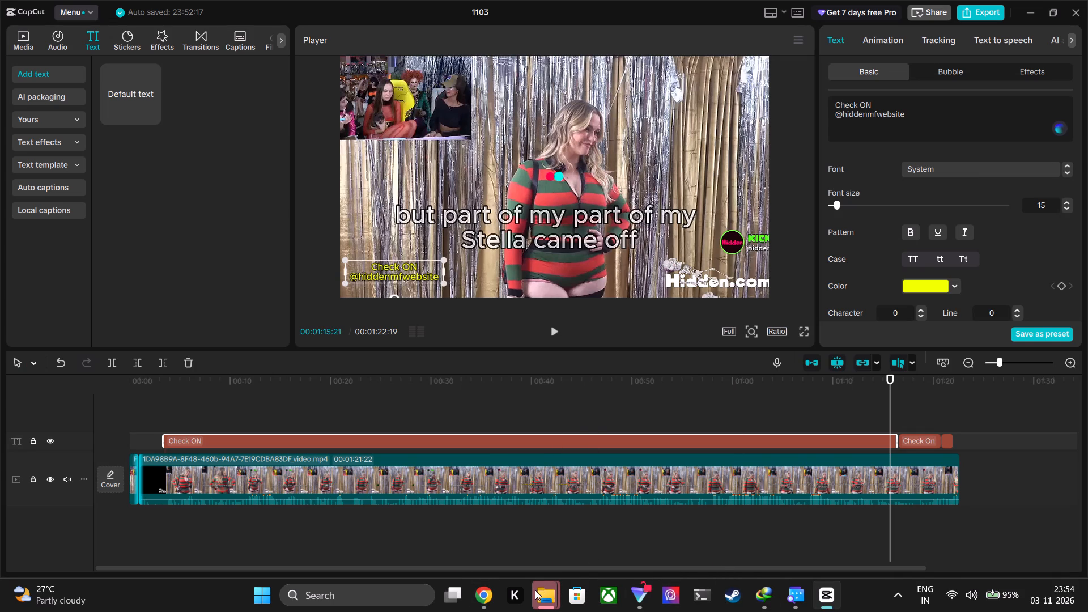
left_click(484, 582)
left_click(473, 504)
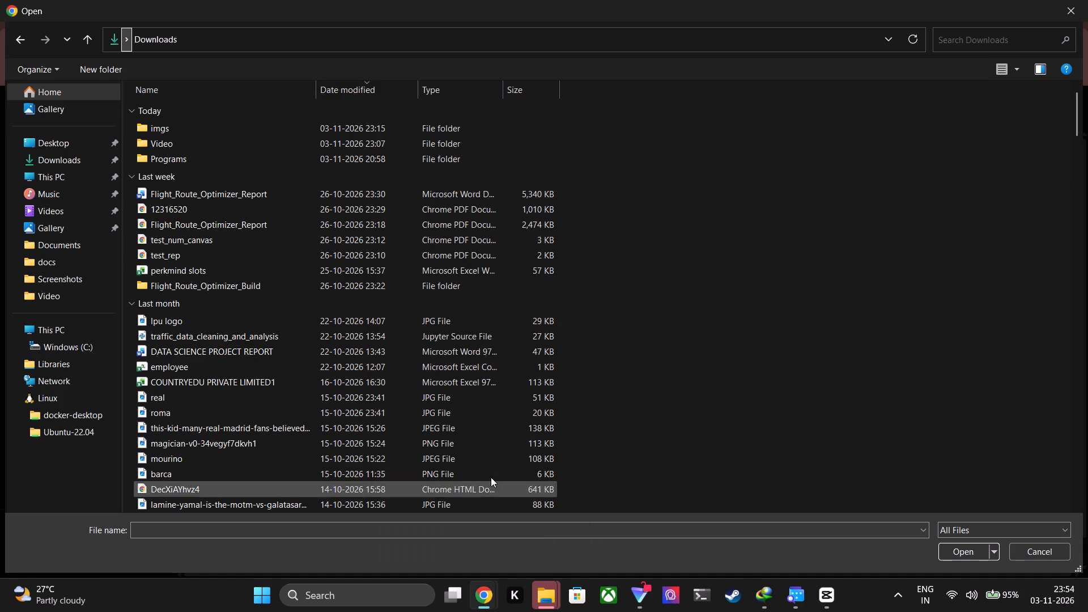
Go to the copied AppData\Local\CapCut\Videos path in the file chooser and upload the 1103(1) video.
left_click(275, 50)
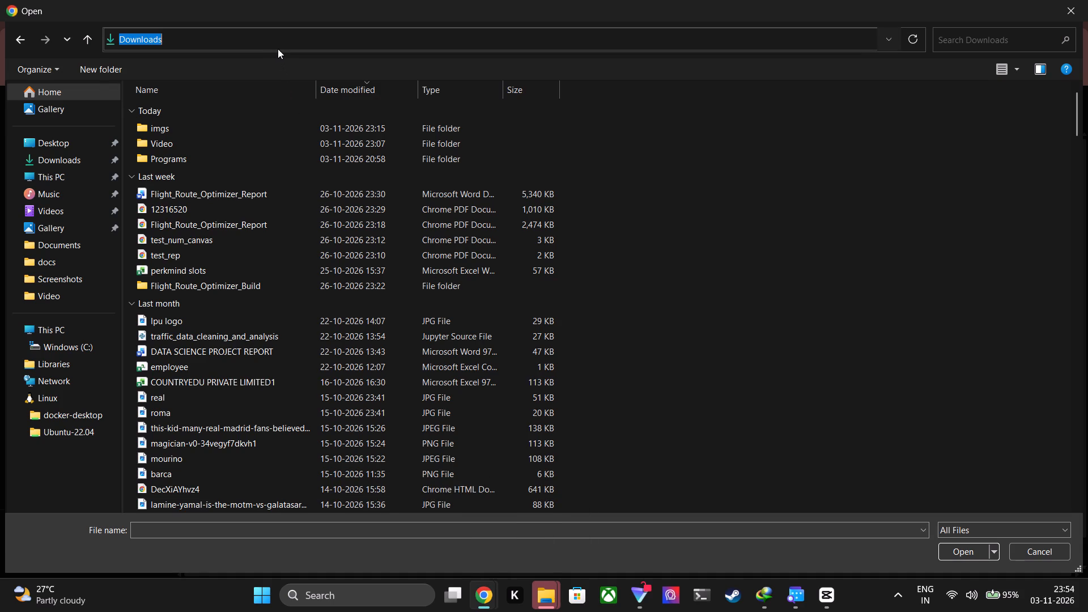
key("BackSpace")
key("ctrl+v")
key("Return")
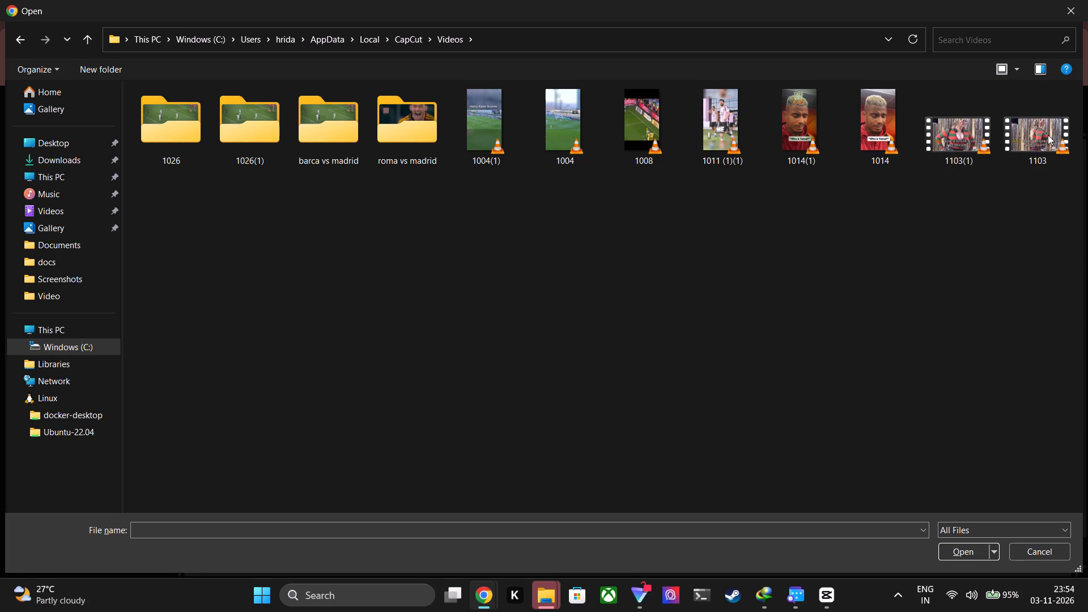
left_click(964, 132)
double_click(964, 132)
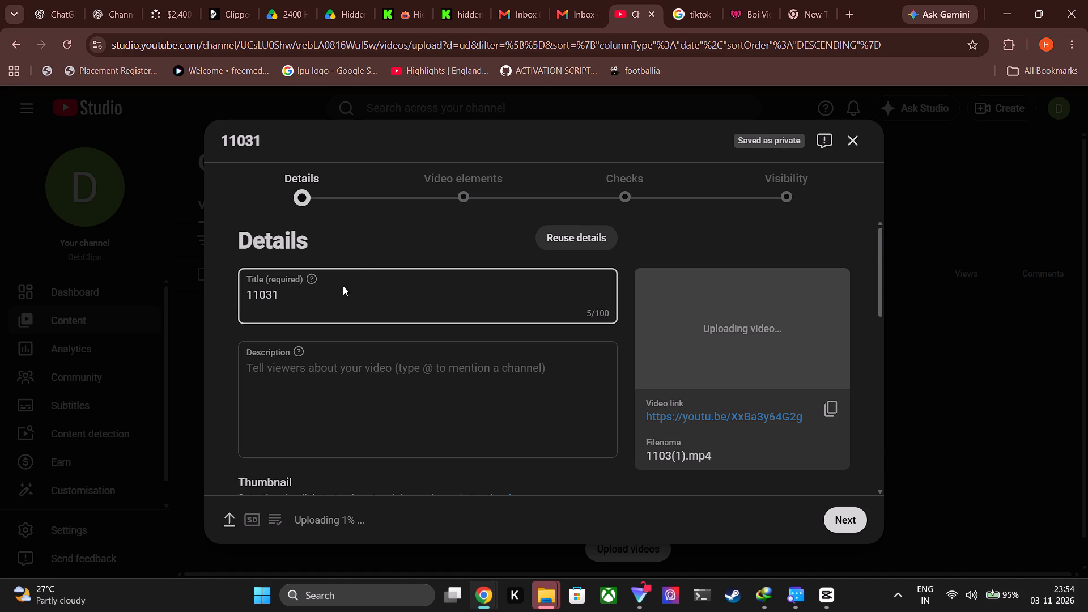
Delete the prefilled title from the uploaded video's details.
left_click_drag(343, 286, 218, 282)
left_click(315, 295)
left_click_drag(317, 302, 228, 296)
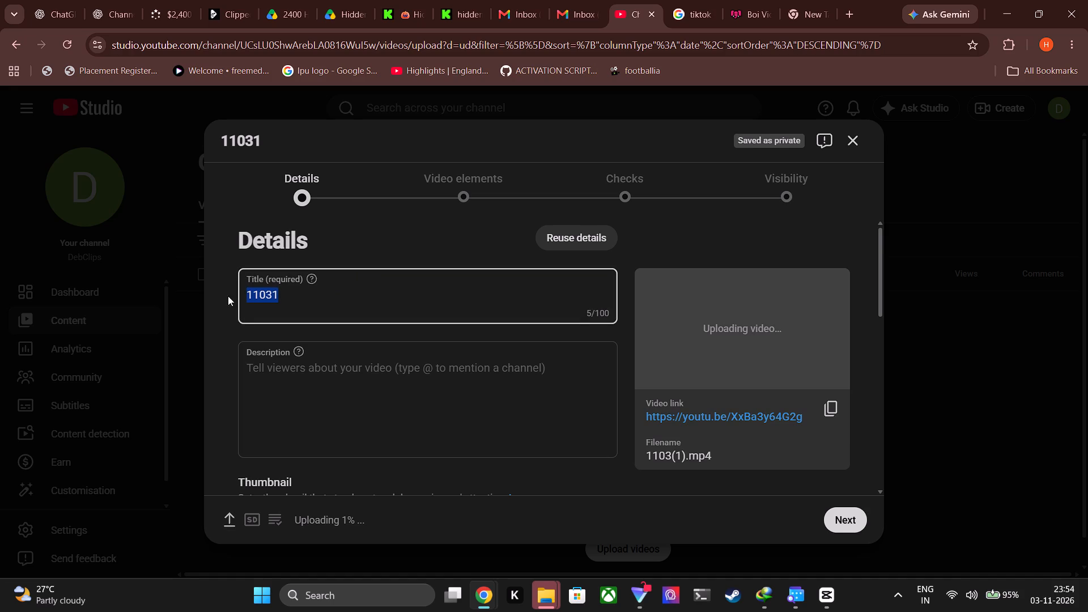
left_click_drag(228, 296, 227, 296)
key("BackSpace")
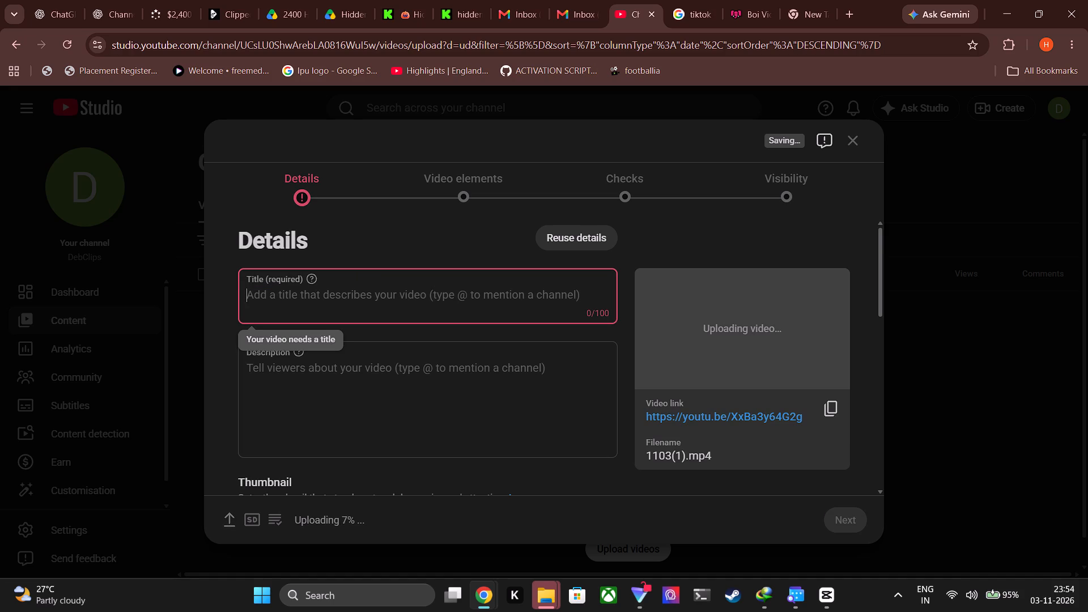
Copy the highlighted "judged by Lana Rhoades, Stella Barey and Ari Kytsya." phrase from the campaign guidelines PDF and paste it as the YouTube video's title.
left_click(354, 7)
left_click(310, 0)
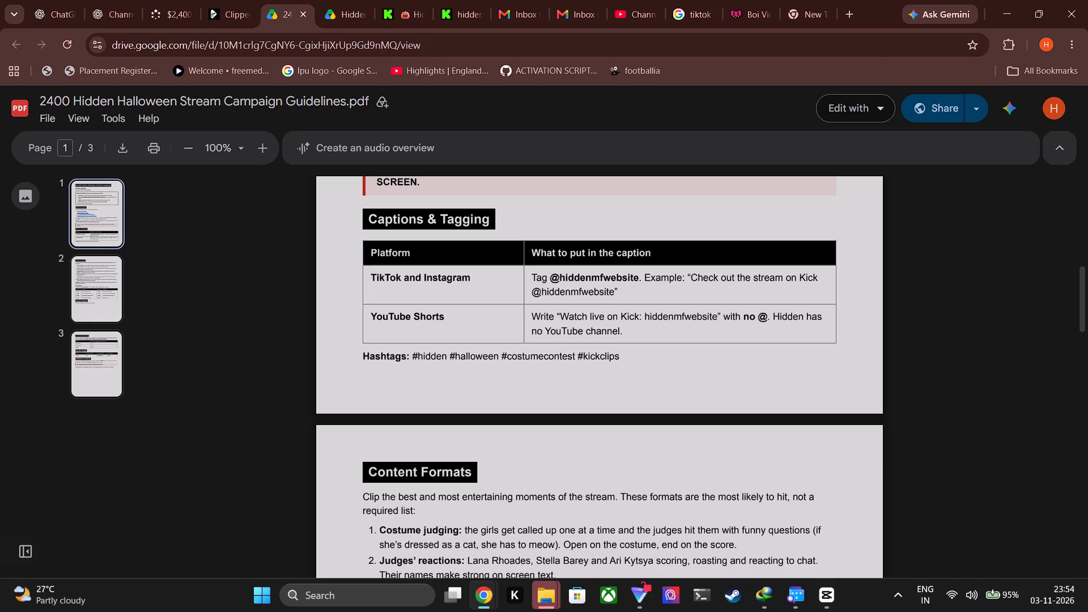
scroll(690, 278, "up", 1)
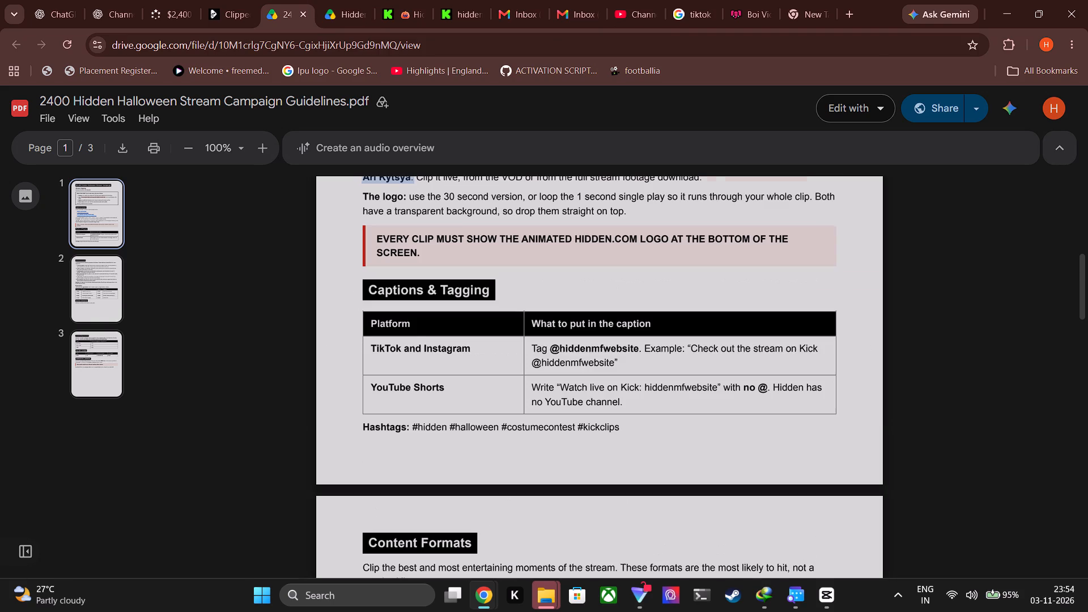
scroll(692, 271, "up", 2)
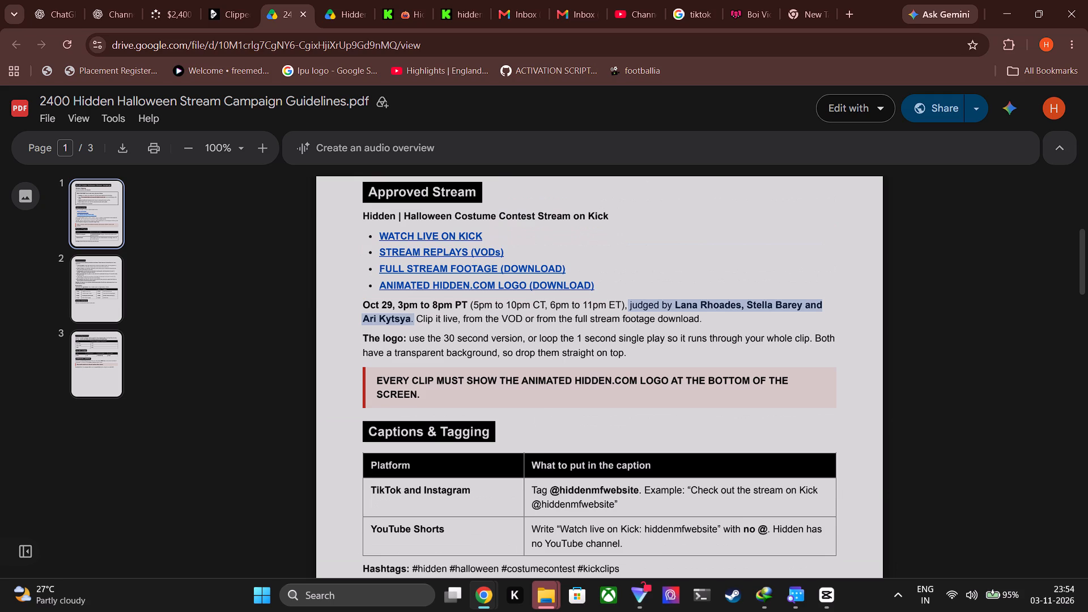
key("ctrl+c")
left_click_drag(640, 0, 559, 3)
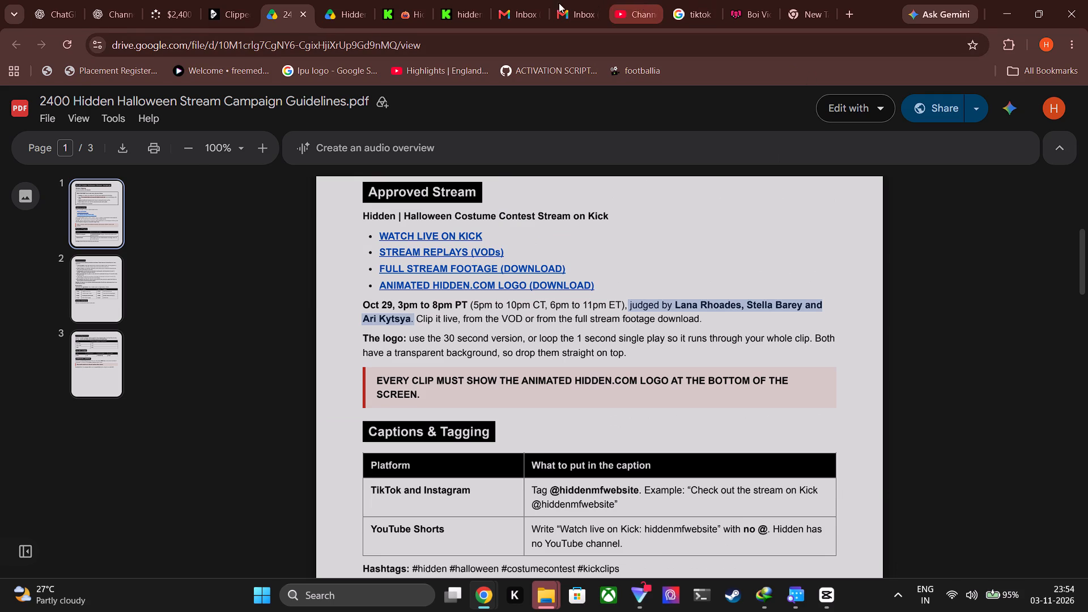
left_click_drag(559, 3, 364, 18)
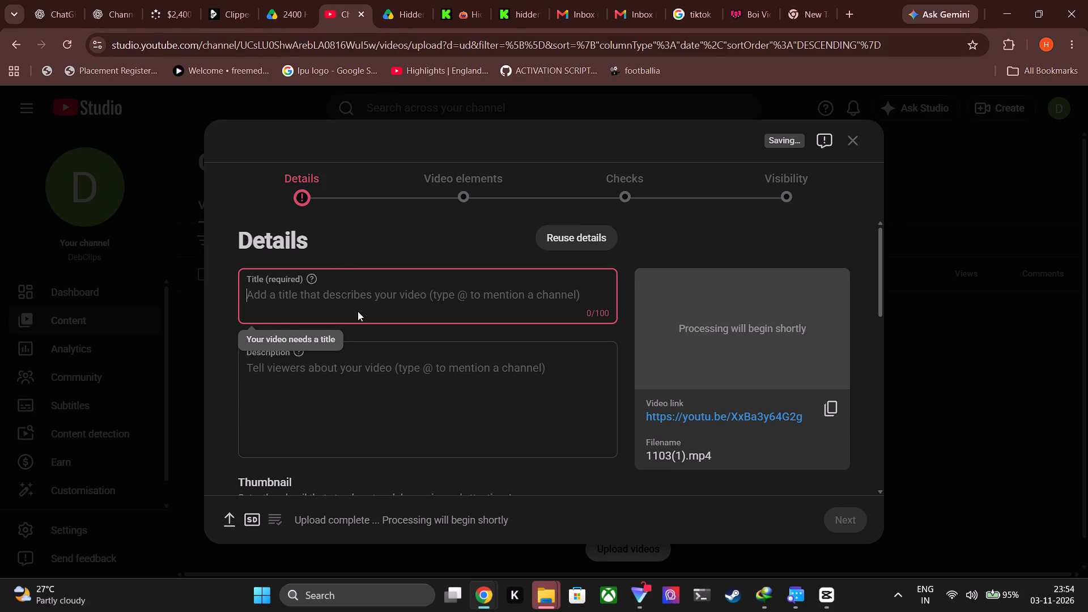
left_click(358, 311)
key("ctrl+v")
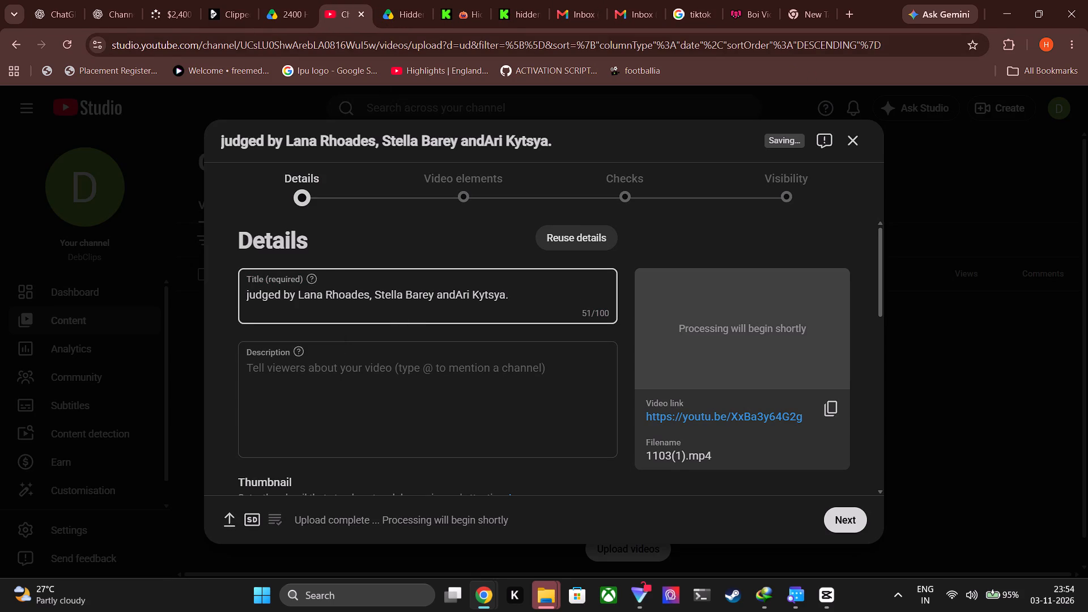
Add the missing space before "Ari Kytsya" in the title and put "Mia Malkova" in front of "judged by".
key("BackSpace")
key("BackSpace")
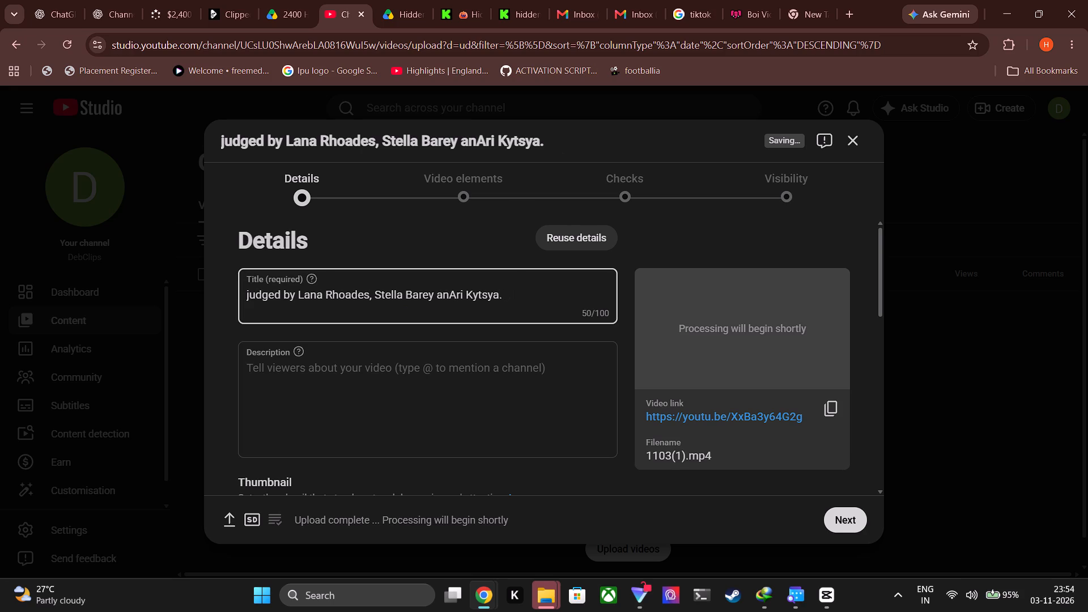
key("BackSpace")
key("BackSpace")
type("and")
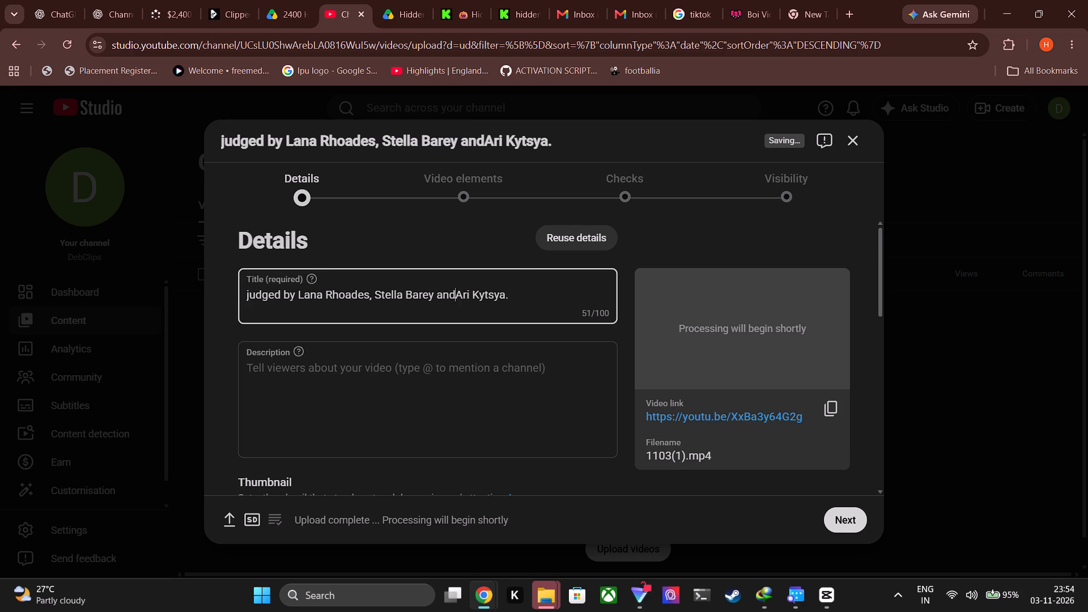
key("space")
left_click(244, 297)
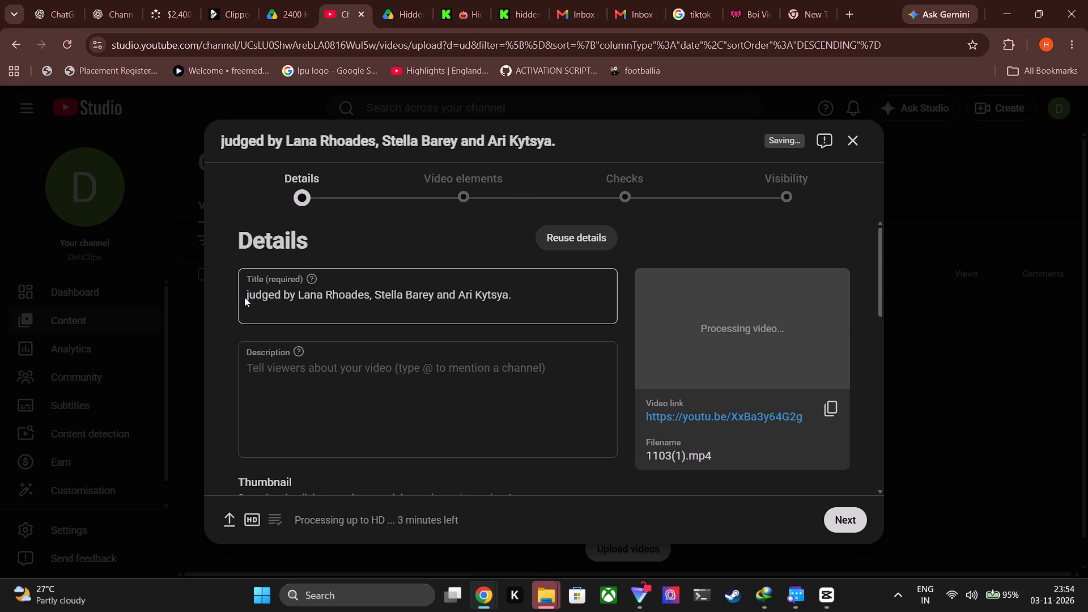
left_click(247, 296)
key("space")
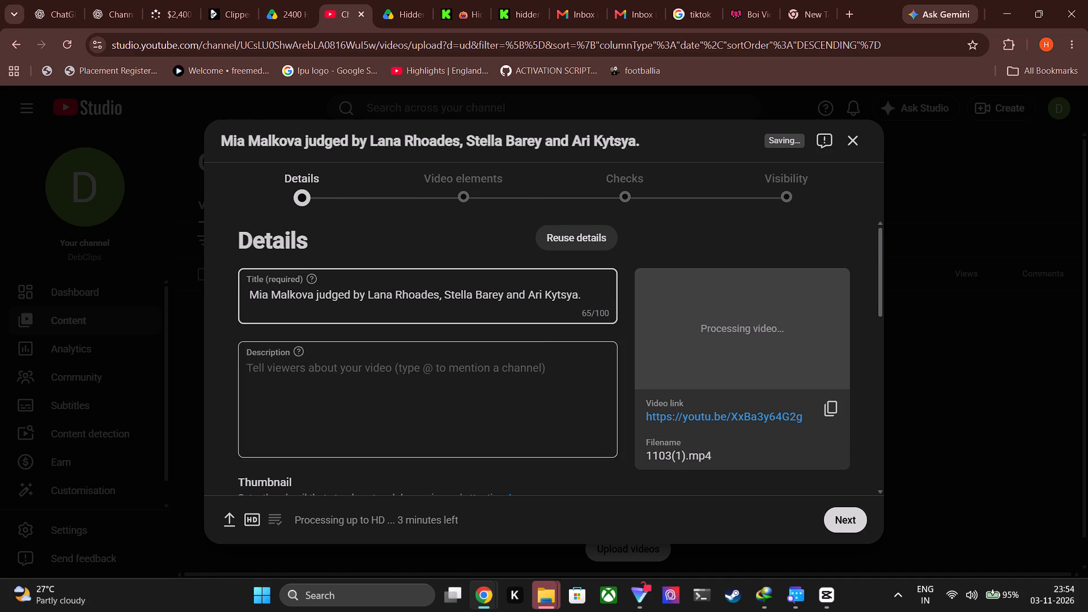
Replace the title's final period with "hallowen costumes" followed by a sparkling heart emoji.
left_click(584, 290)
key("BackSpace")
key("space")
type("hallowen costumes")
key("space")
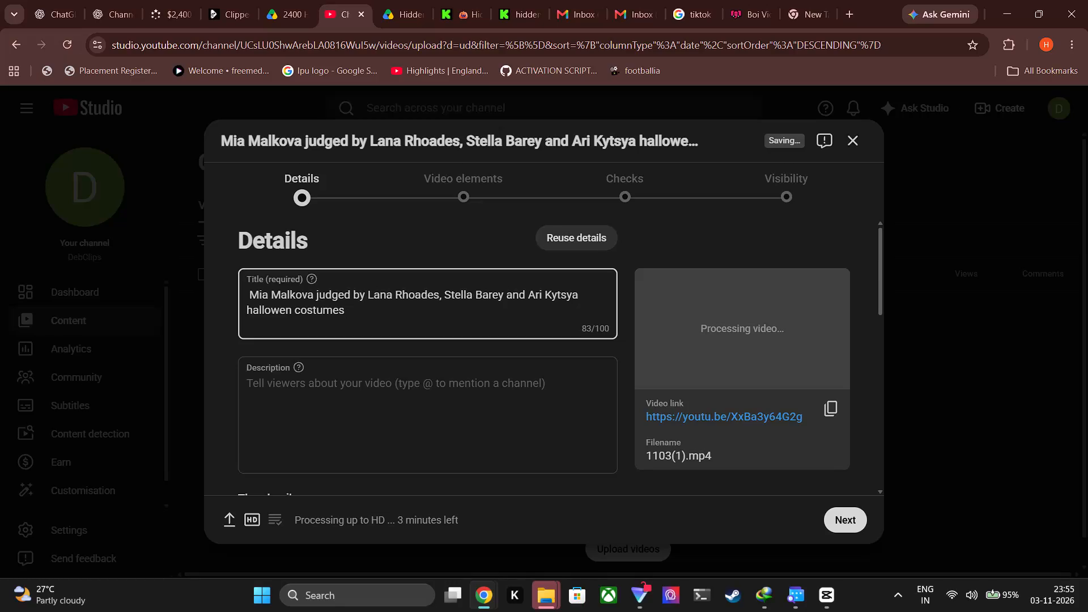
key("super+period")
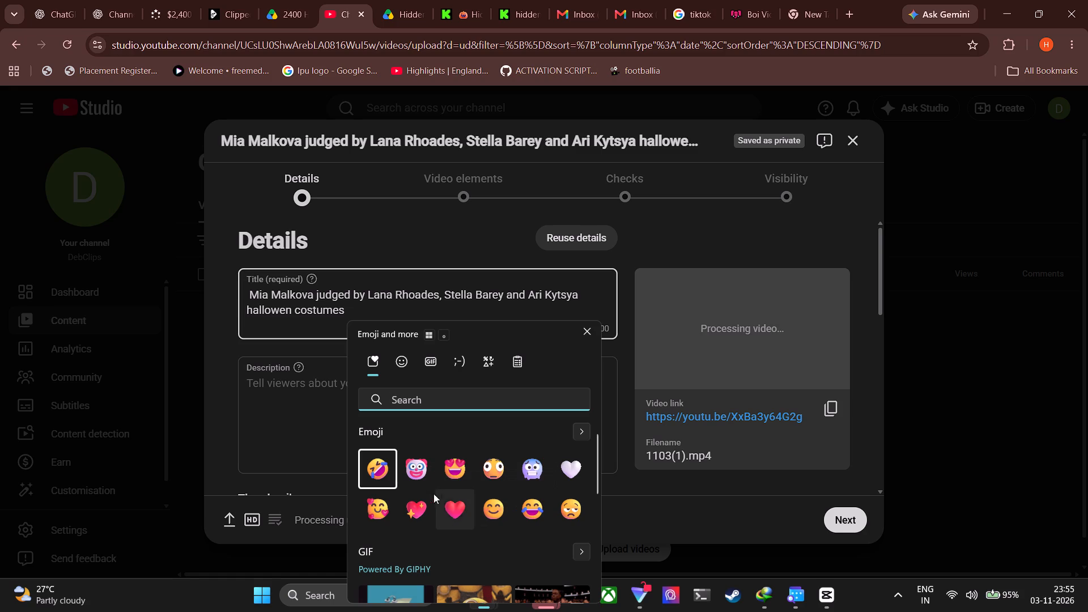
left_click(419, 500)
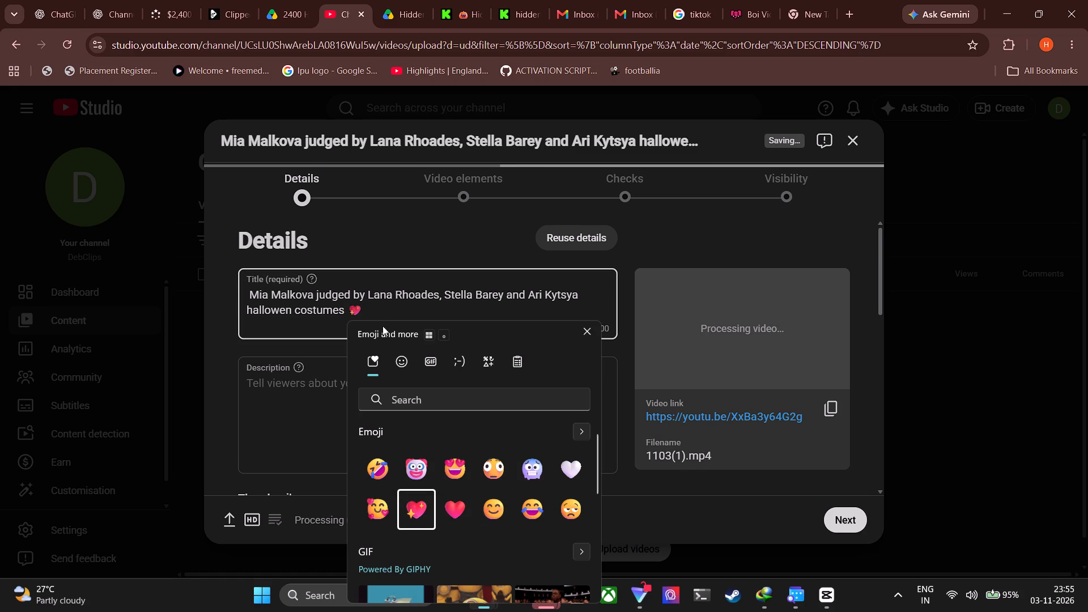
left_click(374, 310)
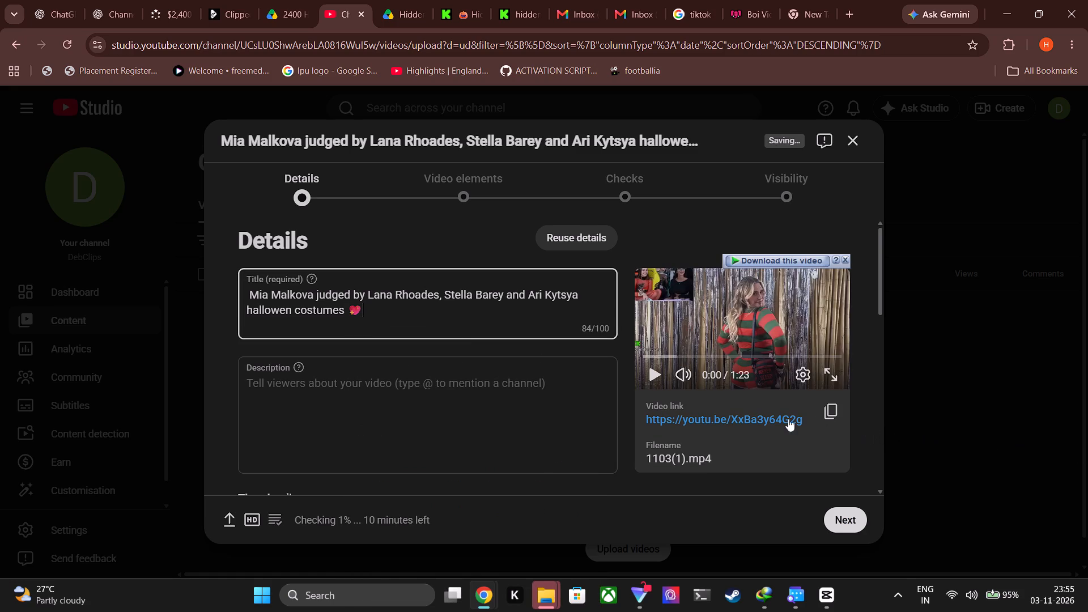
Dismiss the download overlay on the preview, close the video's upload details and switch to the 1103 project in CapCut.
left_click(844, 262)
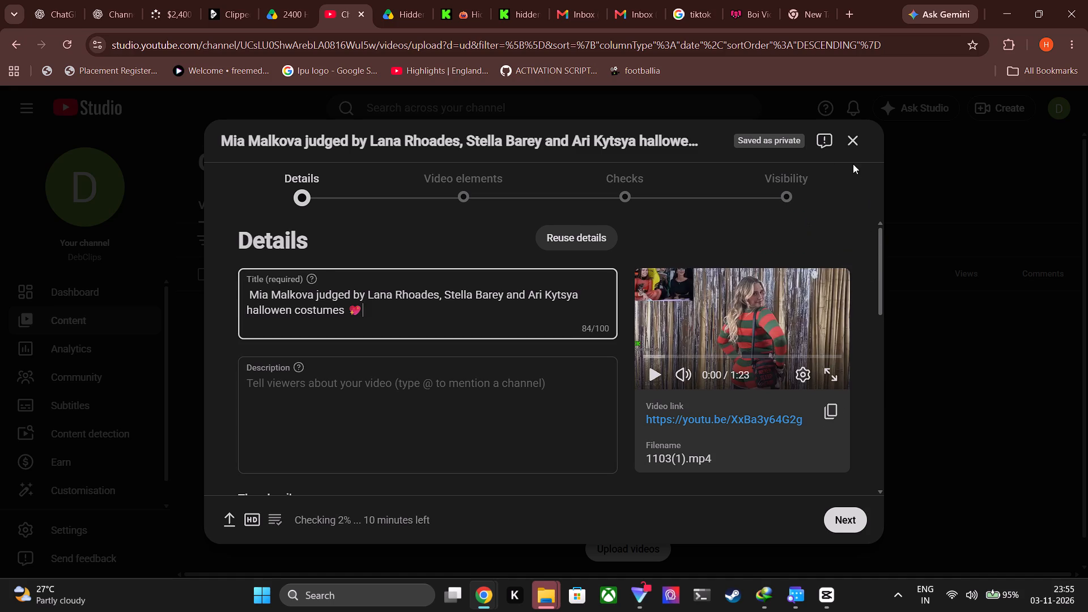
left_click(848, 143)
left_click(827, 588)
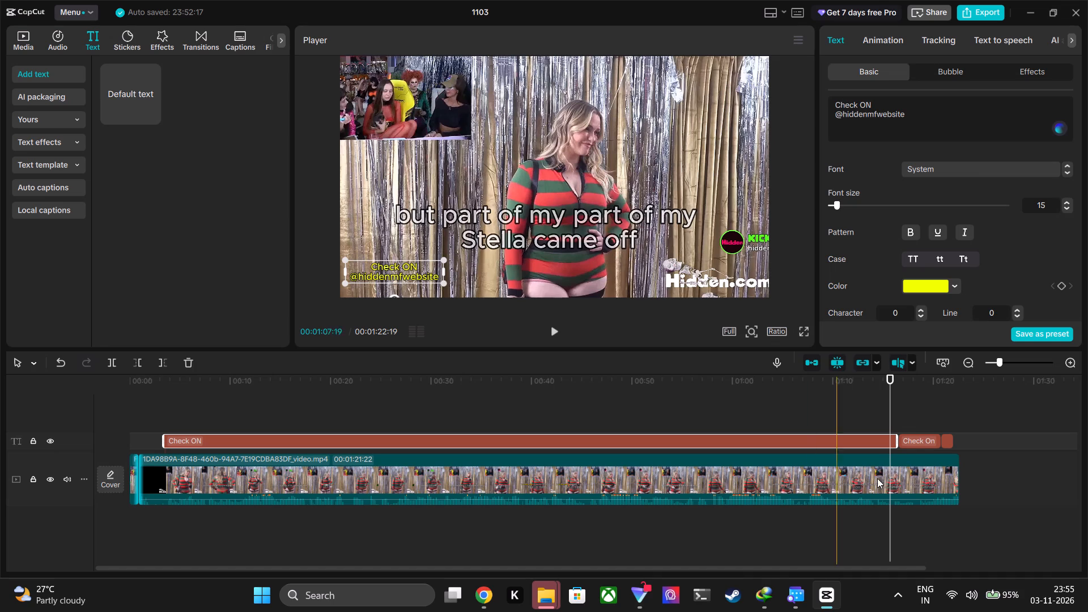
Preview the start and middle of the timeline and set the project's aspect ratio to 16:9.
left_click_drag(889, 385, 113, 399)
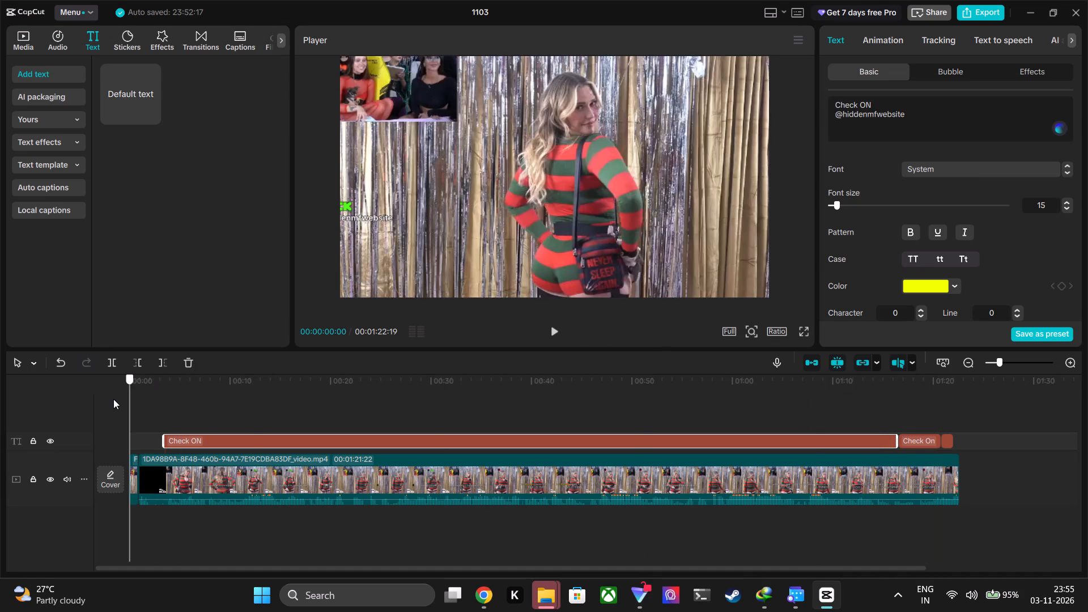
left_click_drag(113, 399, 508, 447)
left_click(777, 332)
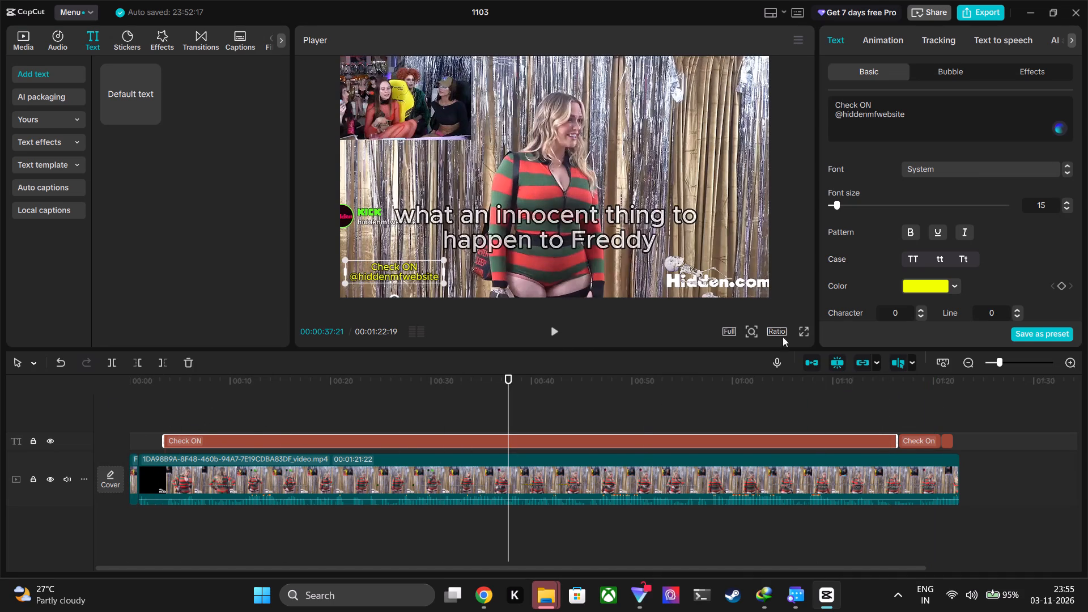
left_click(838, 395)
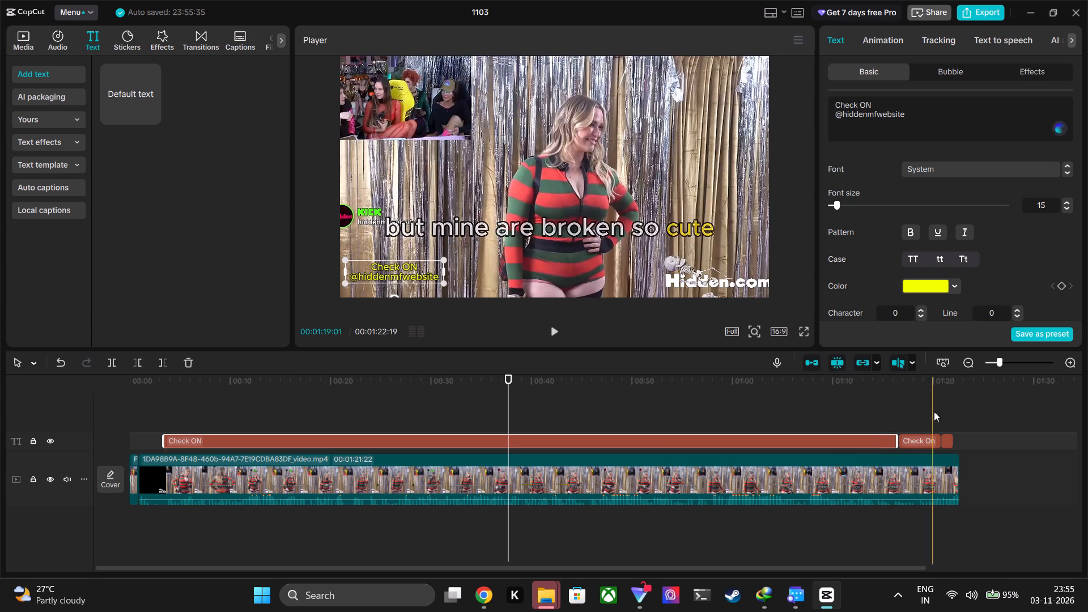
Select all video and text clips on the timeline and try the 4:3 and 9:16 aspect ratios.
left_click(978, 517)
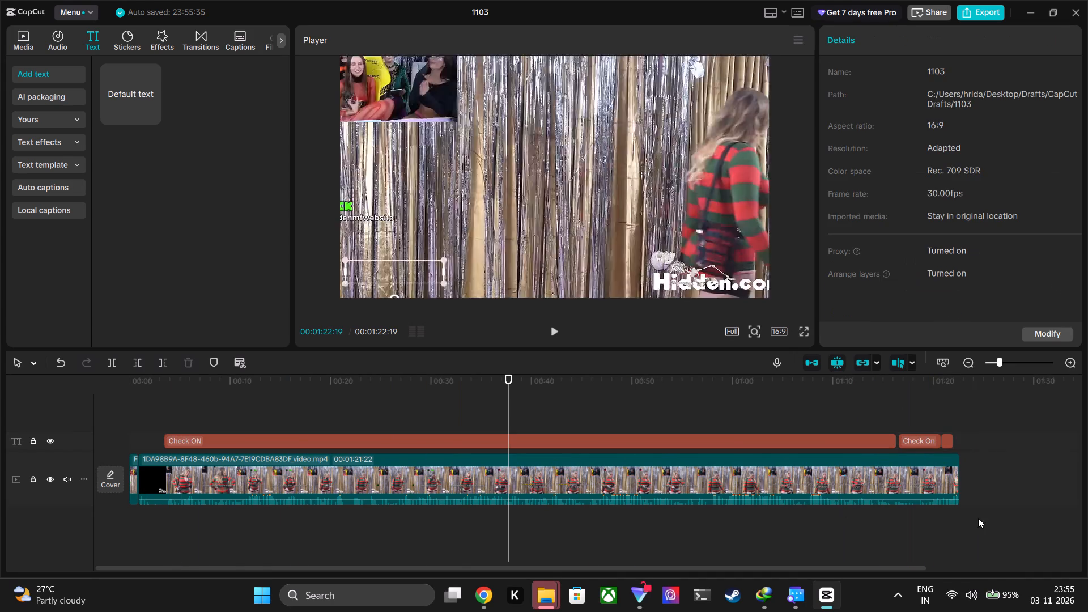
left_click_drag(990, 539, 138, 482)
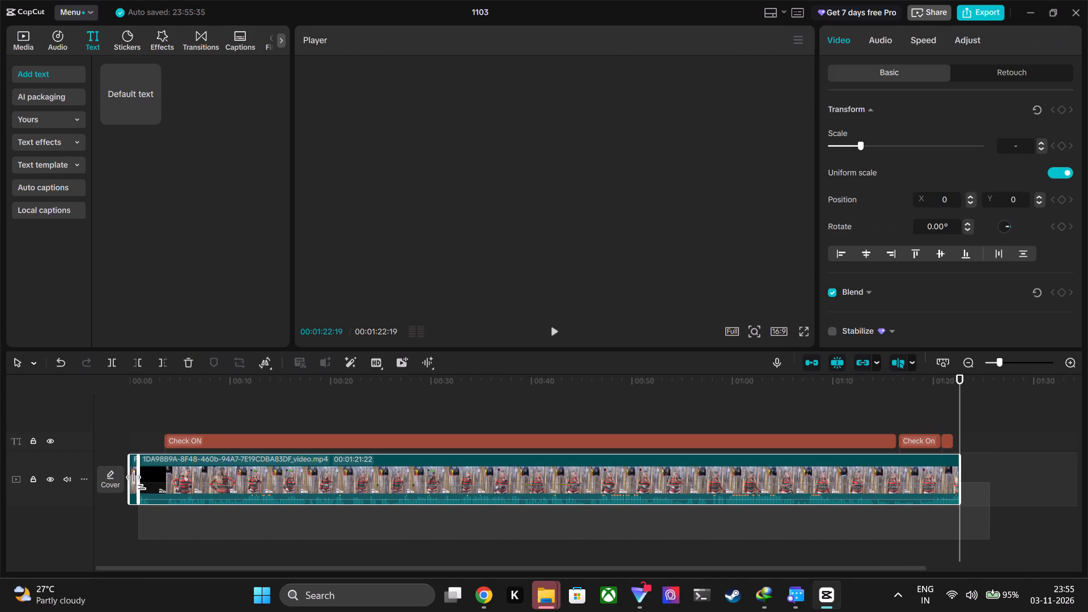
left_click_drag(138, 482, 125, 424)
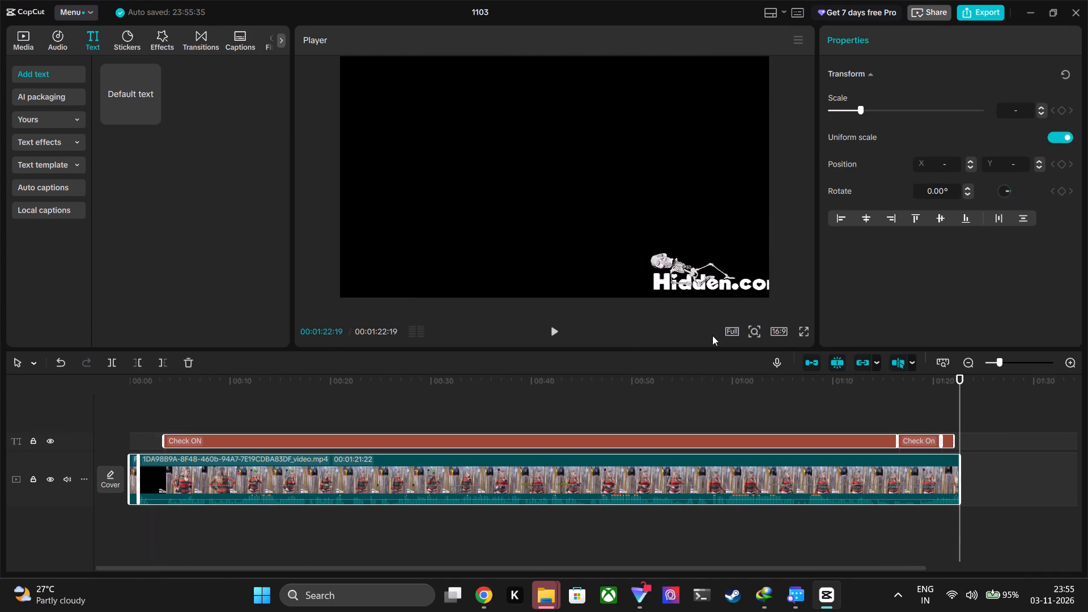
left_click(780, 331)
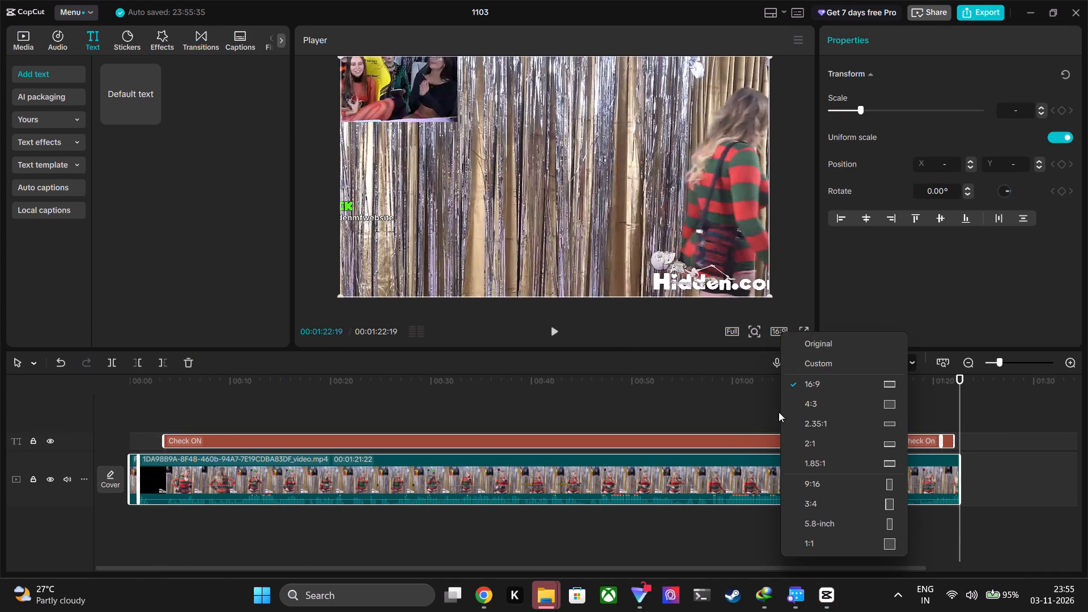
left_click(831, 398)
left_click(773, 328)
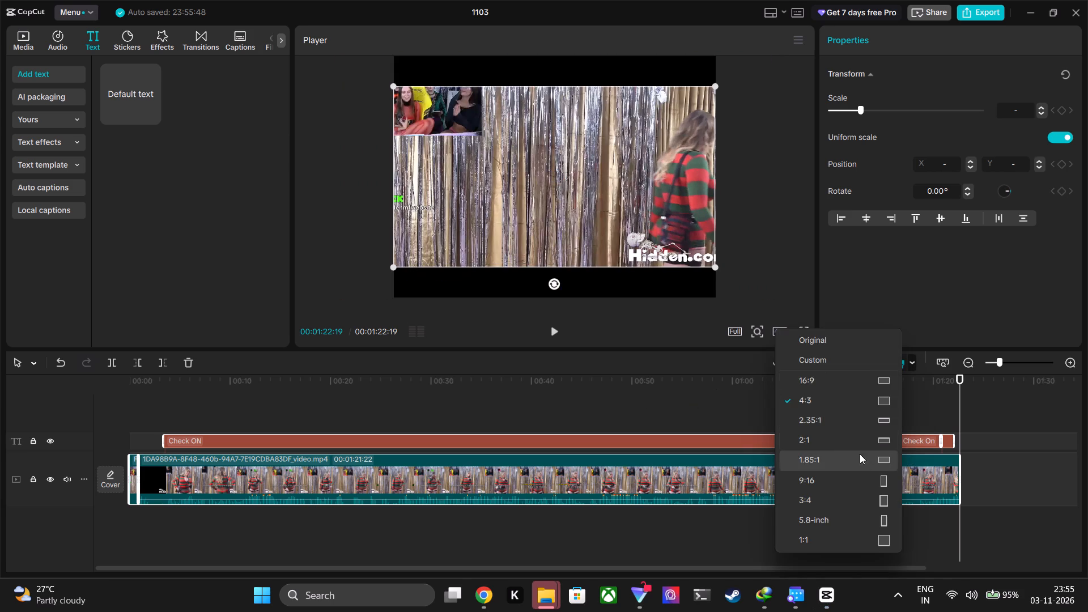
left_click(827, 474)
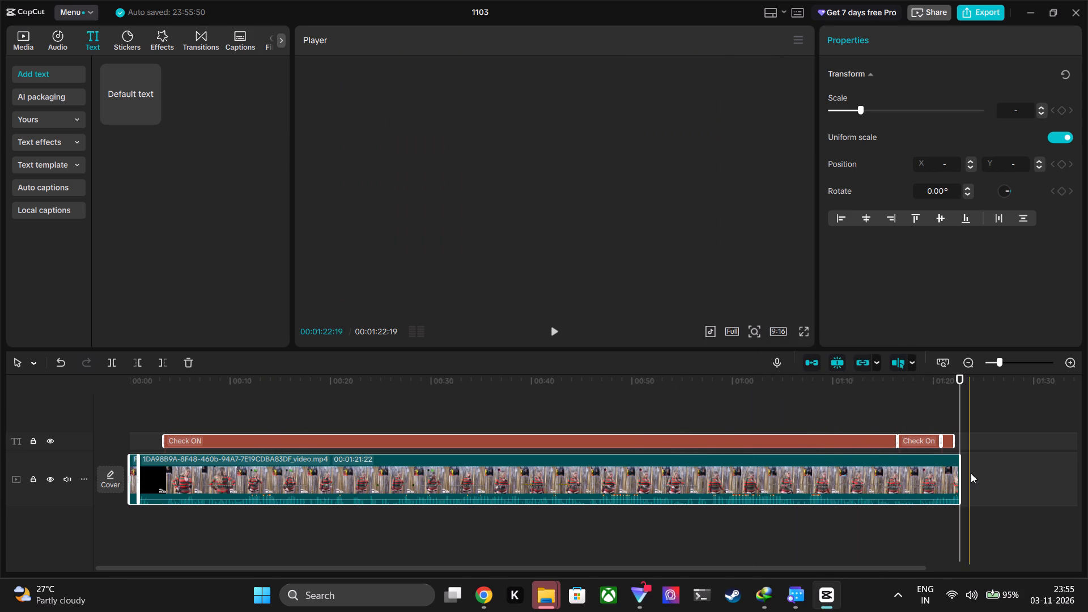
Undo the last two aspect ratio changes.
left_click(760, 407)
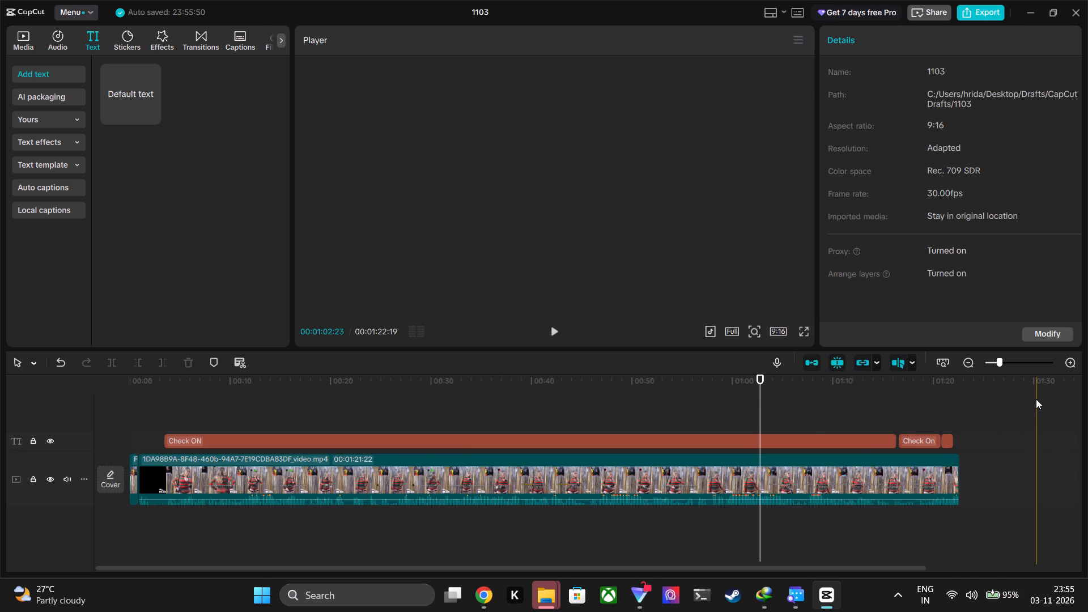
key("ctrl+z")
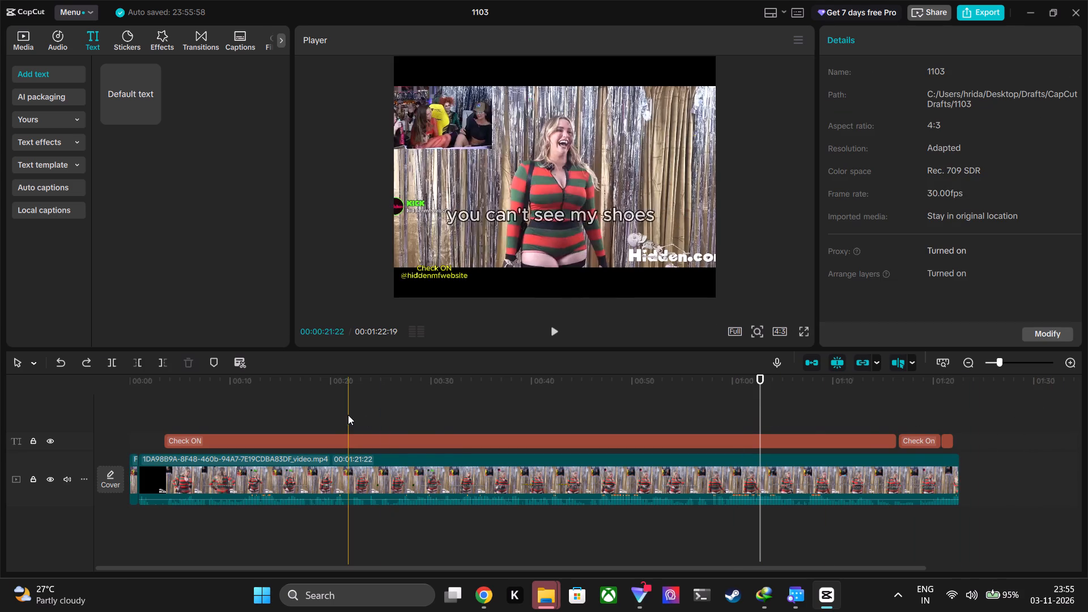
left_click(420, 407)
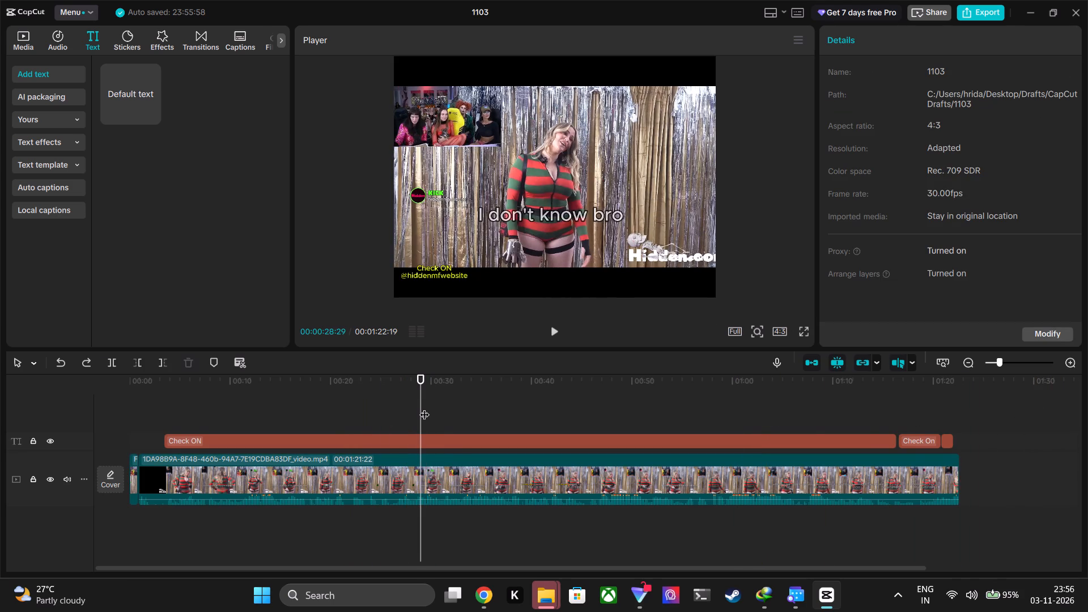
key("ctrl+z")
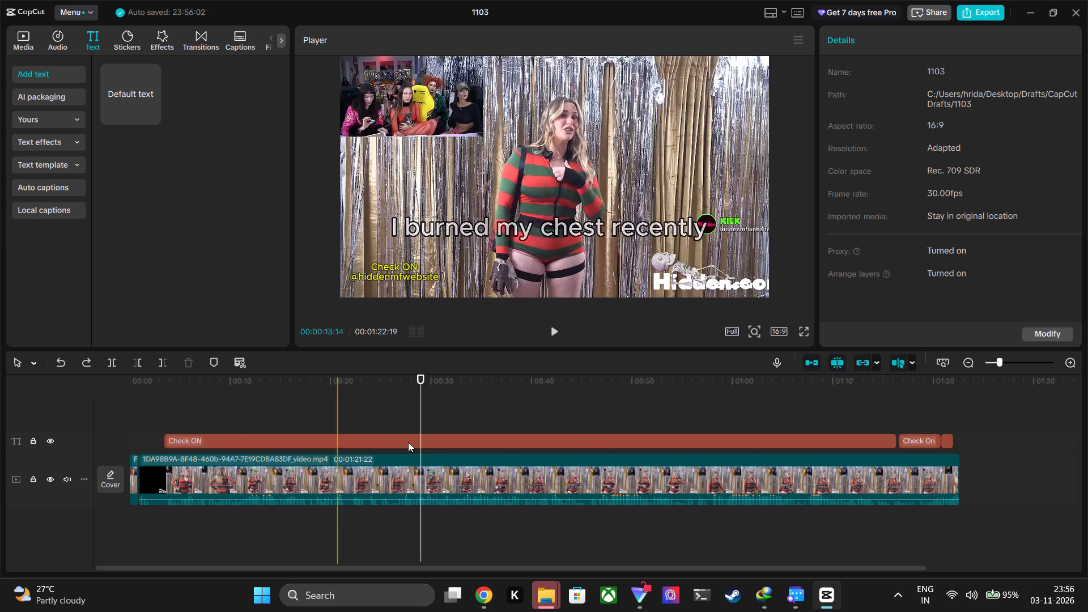
Select only the clips on the main video track and set the project's aspect ratio to 9:16.
left_click(982, 484)
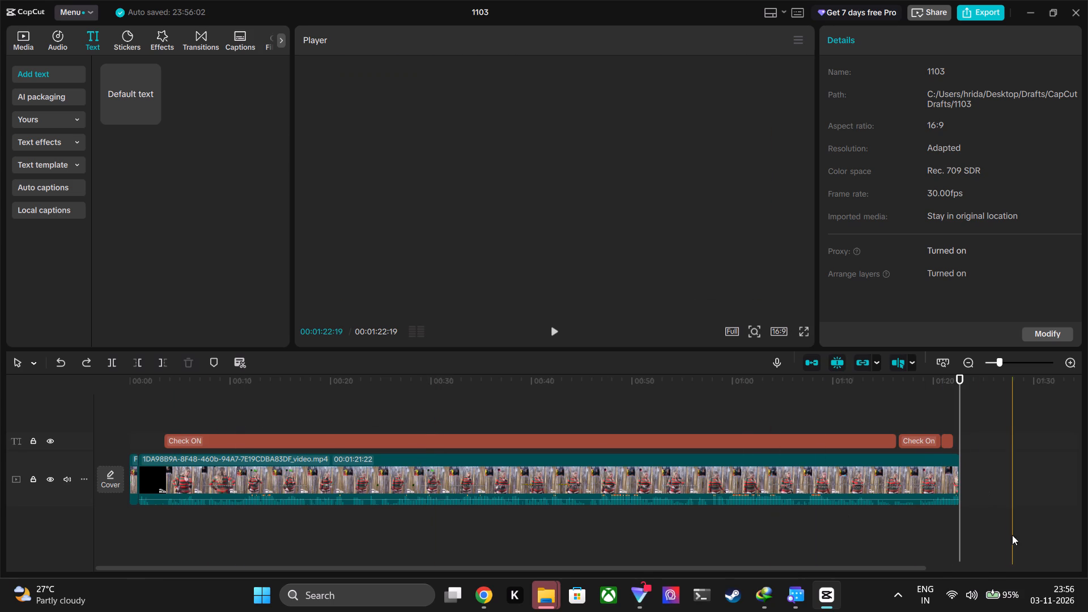
left_click_drag(977, 520, 101, 450)
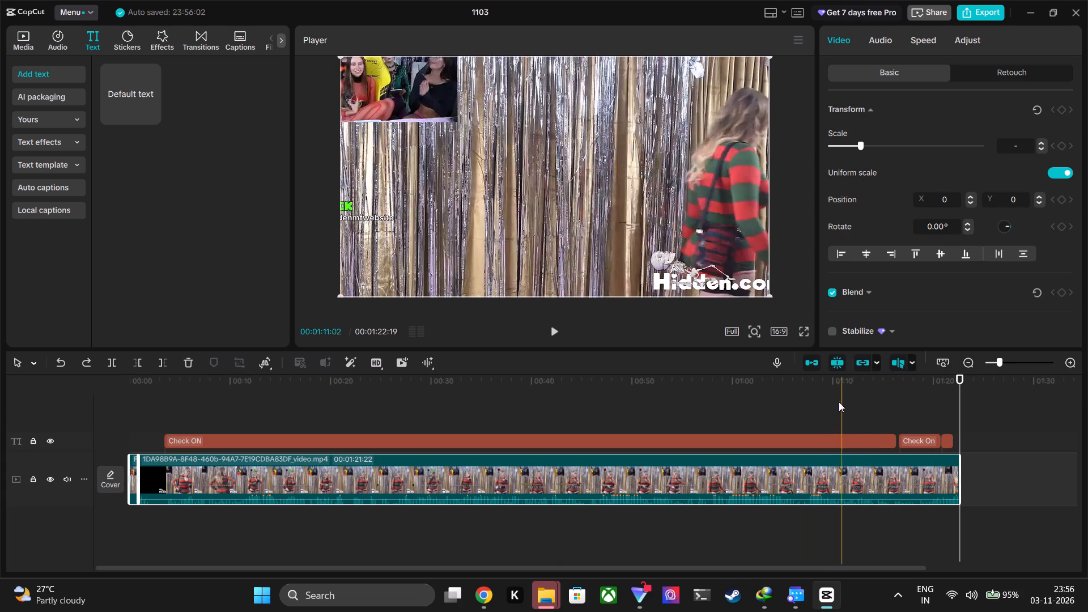
left_click(772, 328)
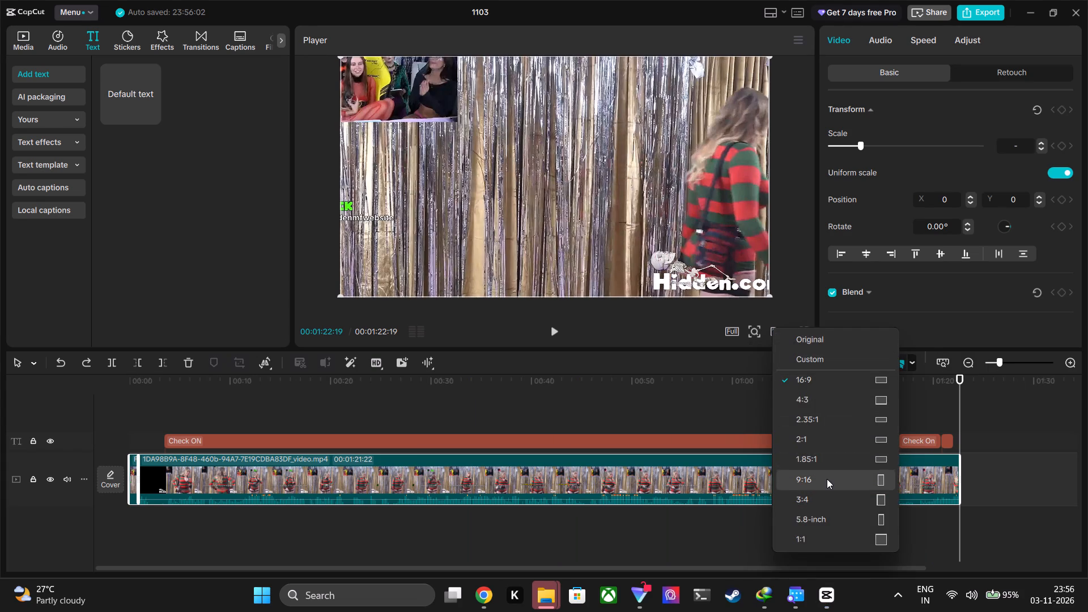
left_click(827, 479)
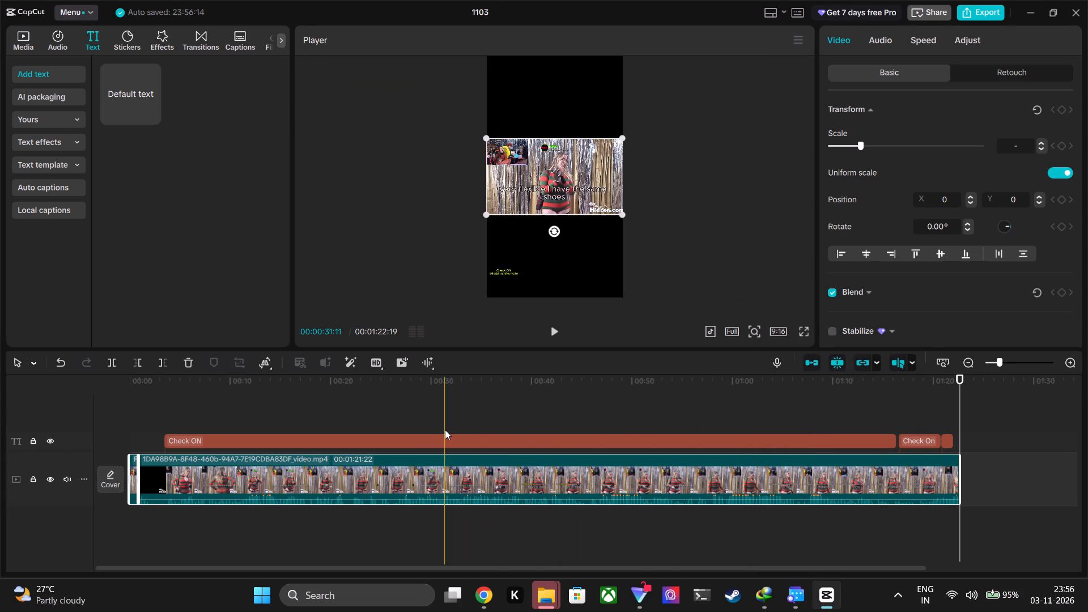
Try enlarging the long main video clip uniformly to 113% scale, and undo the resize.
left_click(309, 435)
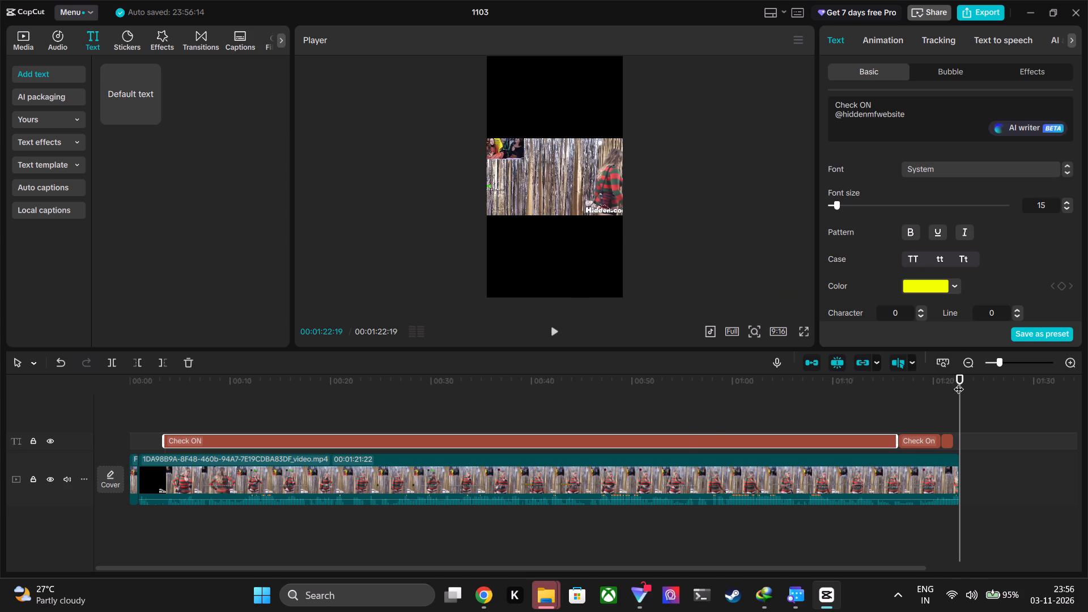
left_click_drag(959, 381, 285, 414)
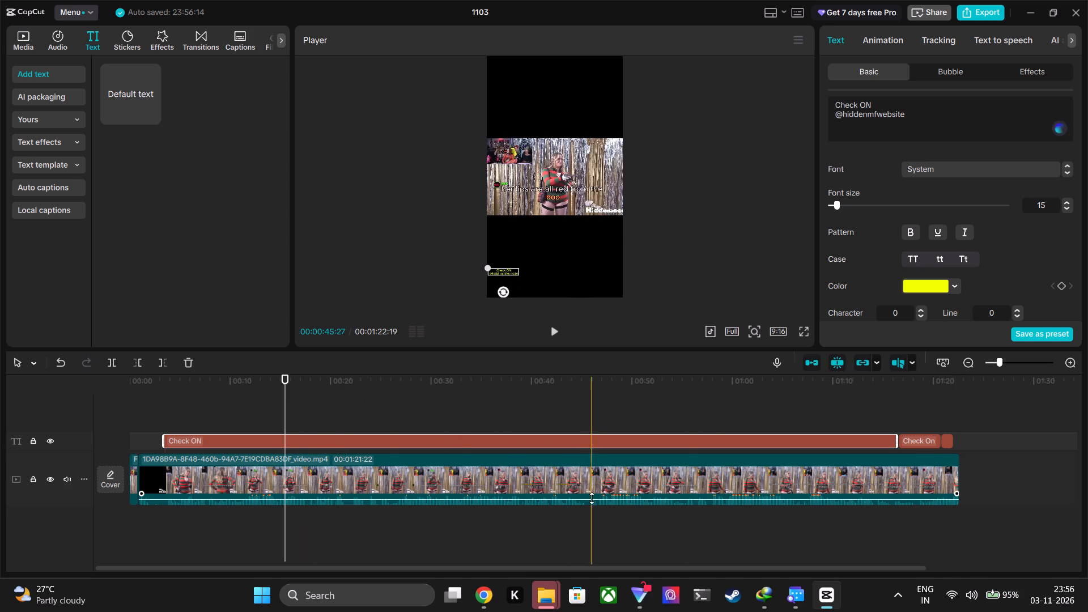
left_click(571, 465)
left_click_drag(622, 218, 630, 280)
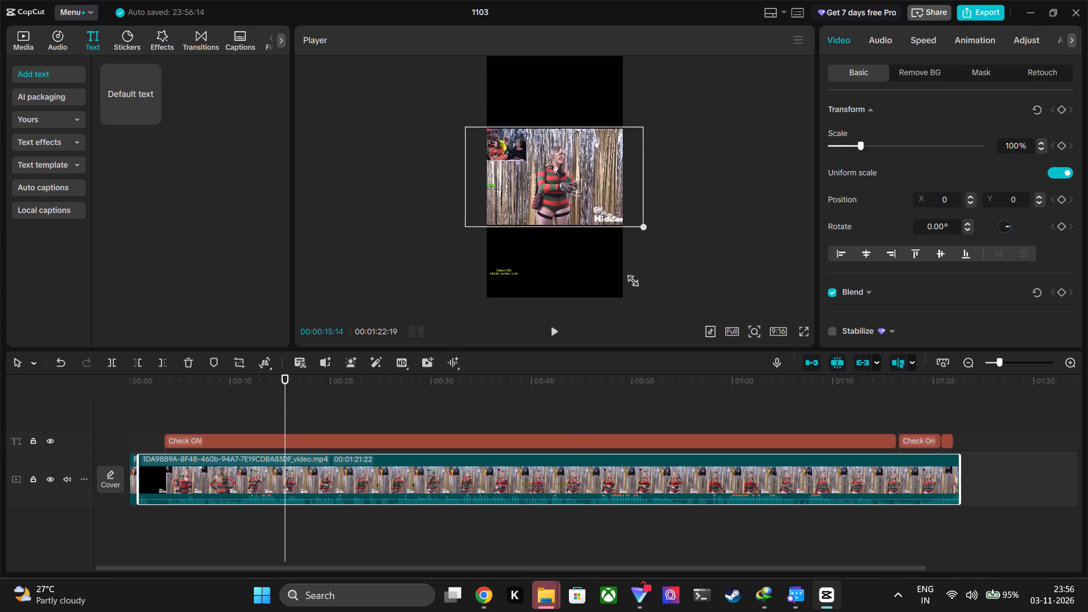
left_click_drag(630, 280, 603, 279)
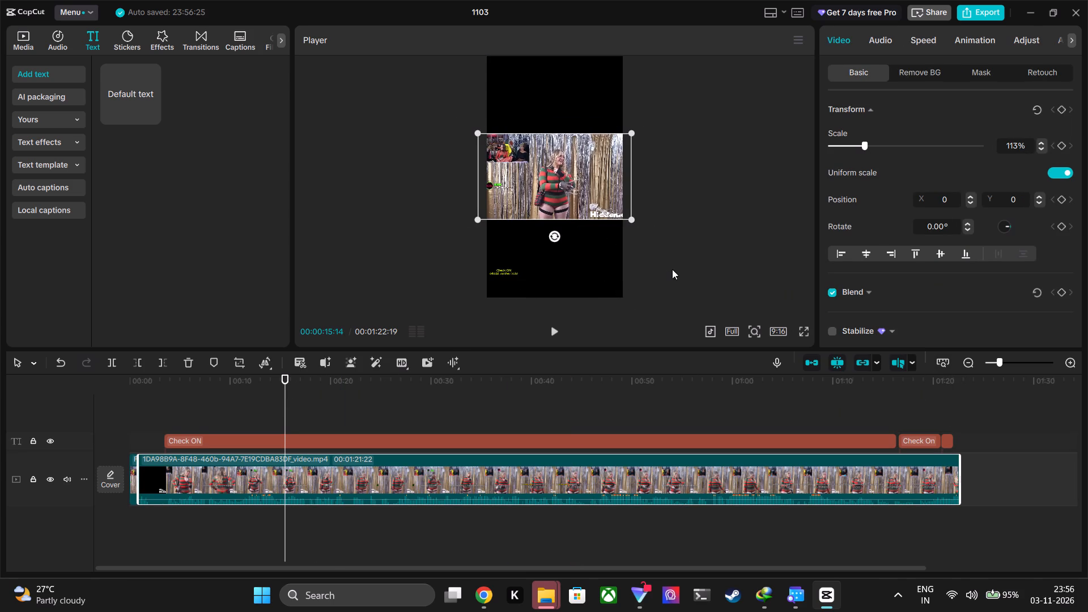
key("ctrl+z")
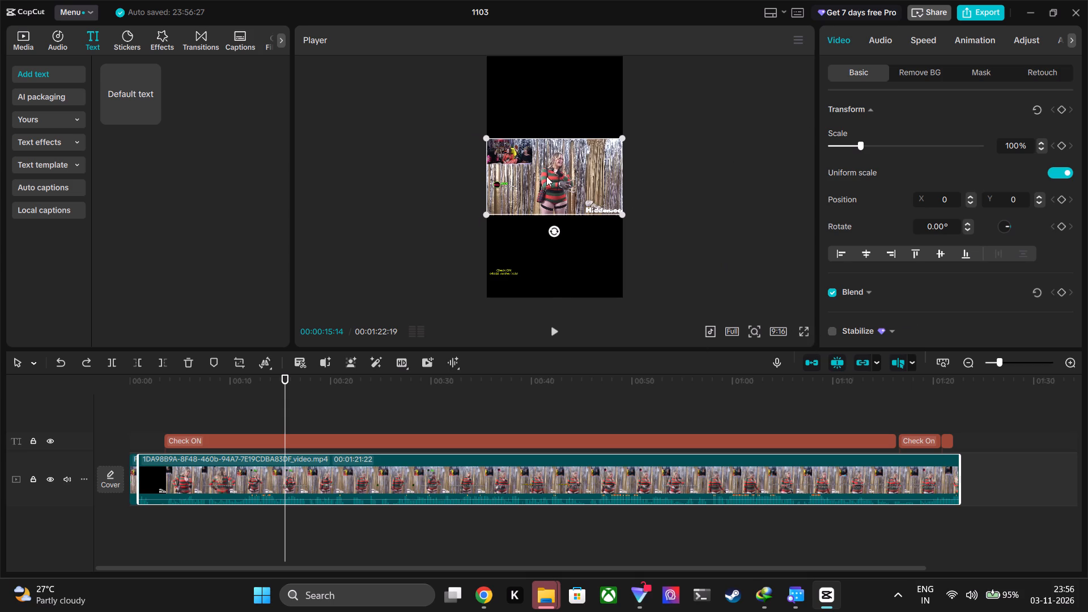
Turn off uniform scaling for the main video clip and stretch it to fill the vertical frame at 100% width and 316% height.
left_click(1055, 170)
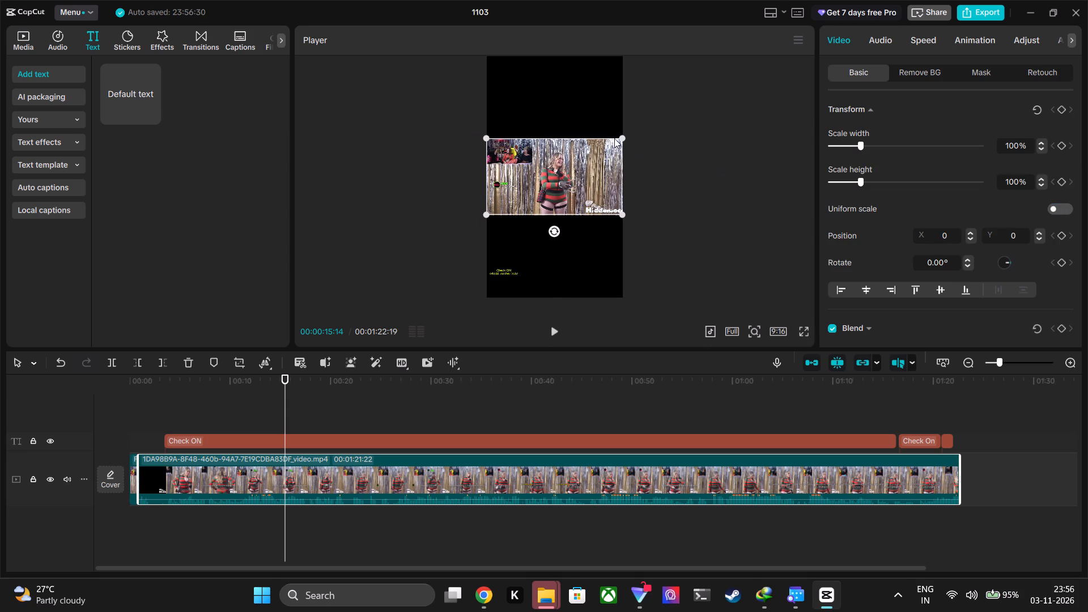
left_click_drag(618, 137, 605, 100)
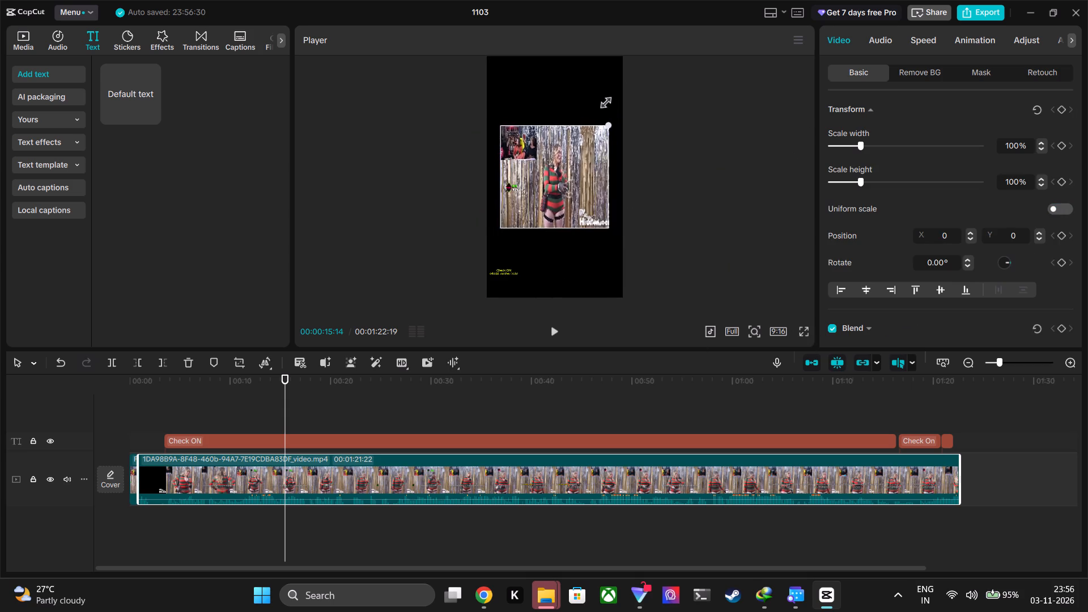
left_click_drag(605, 100, 639, 83)
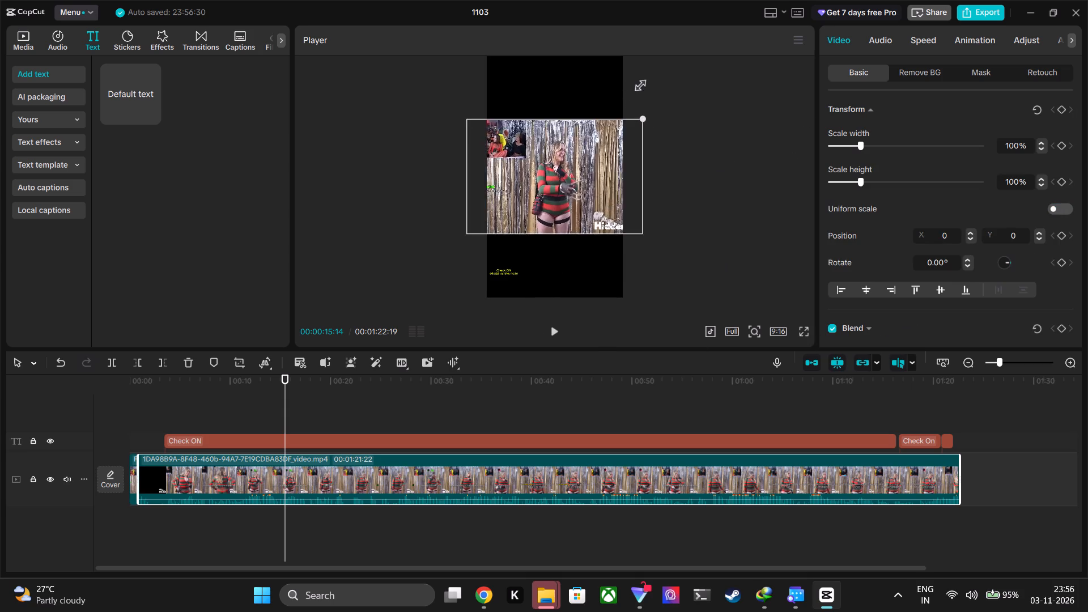
left_click_drag(639, 83, 652, 6)
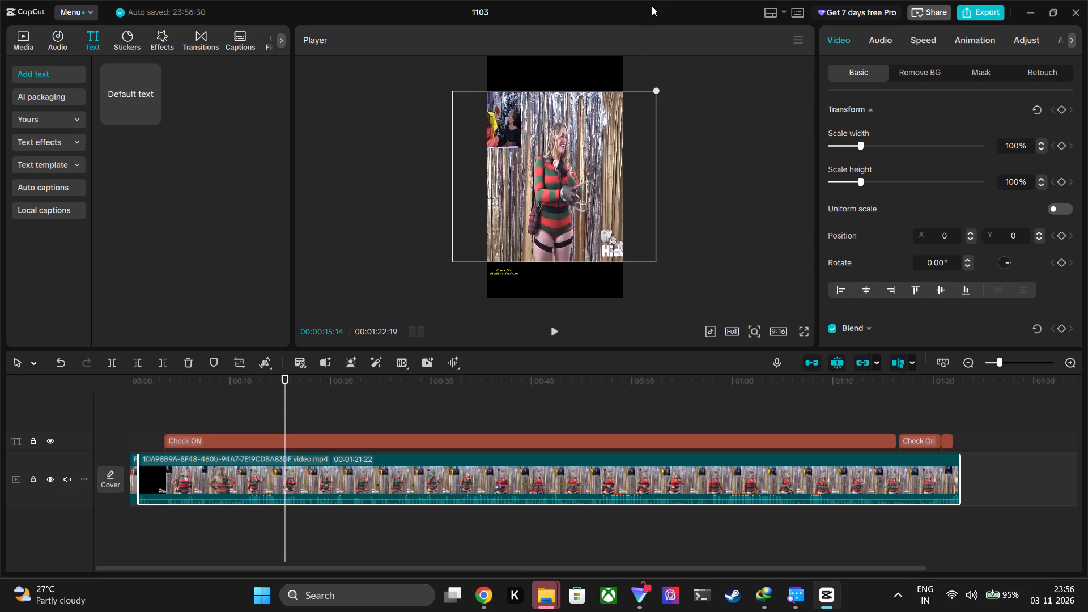
left_click_drag(652, 6, 658, 0)
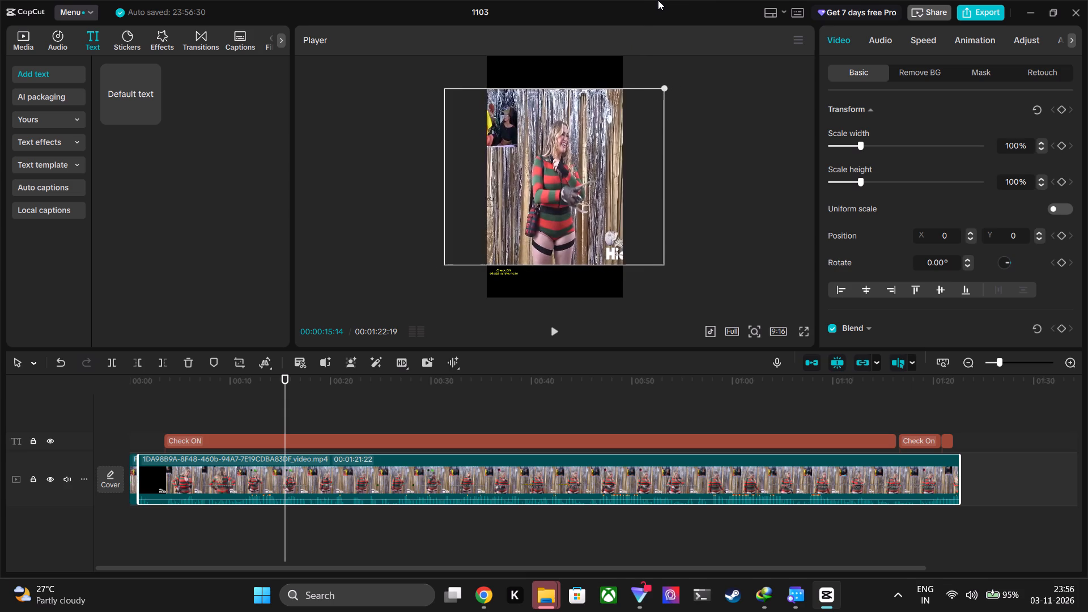
left_click_drag(658, 0, 660, 0)
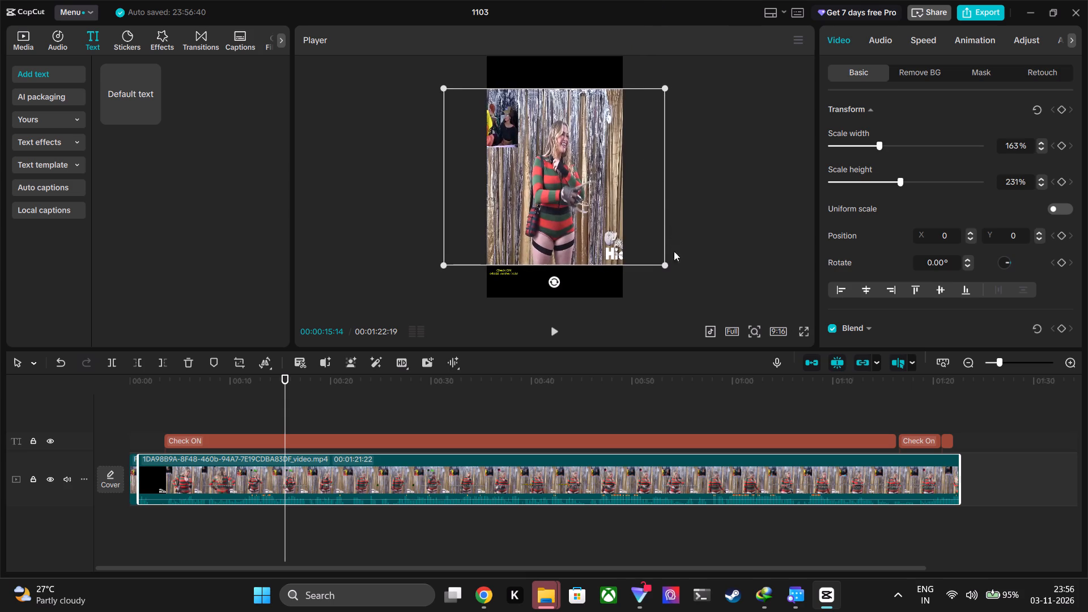
left_click_drag(666, 267, 614, 254)
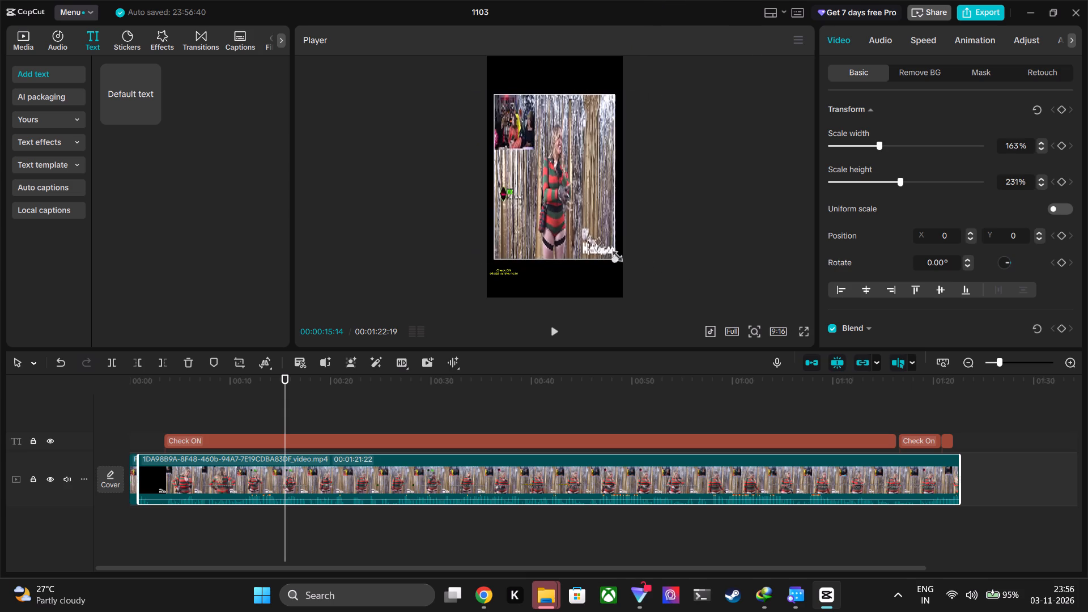
left_click_drag(614, 254, 625, 255)
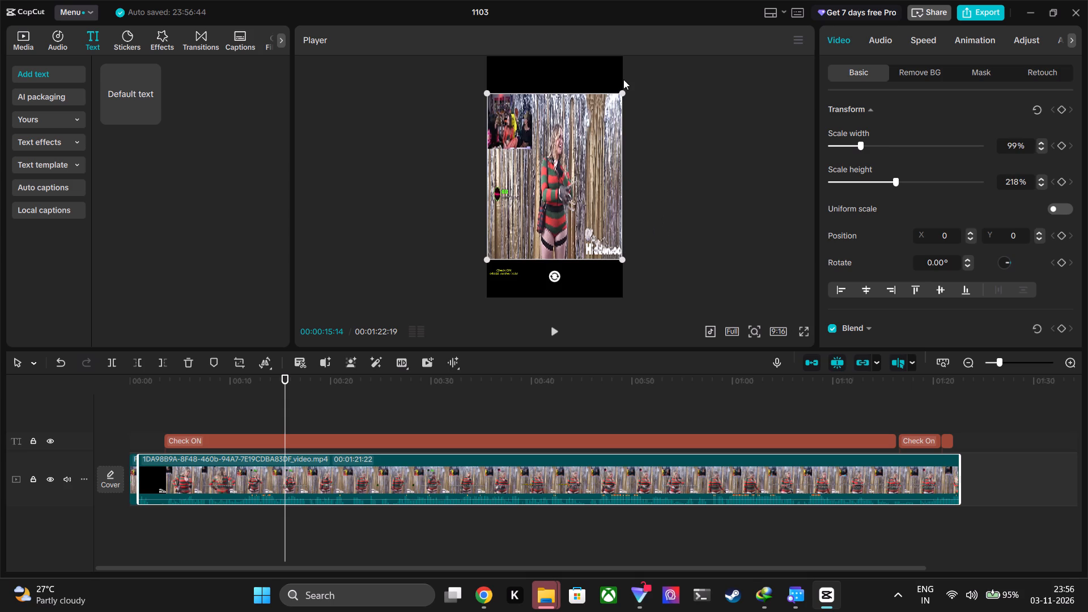
left_click_drag(626, 93, 621, 58)
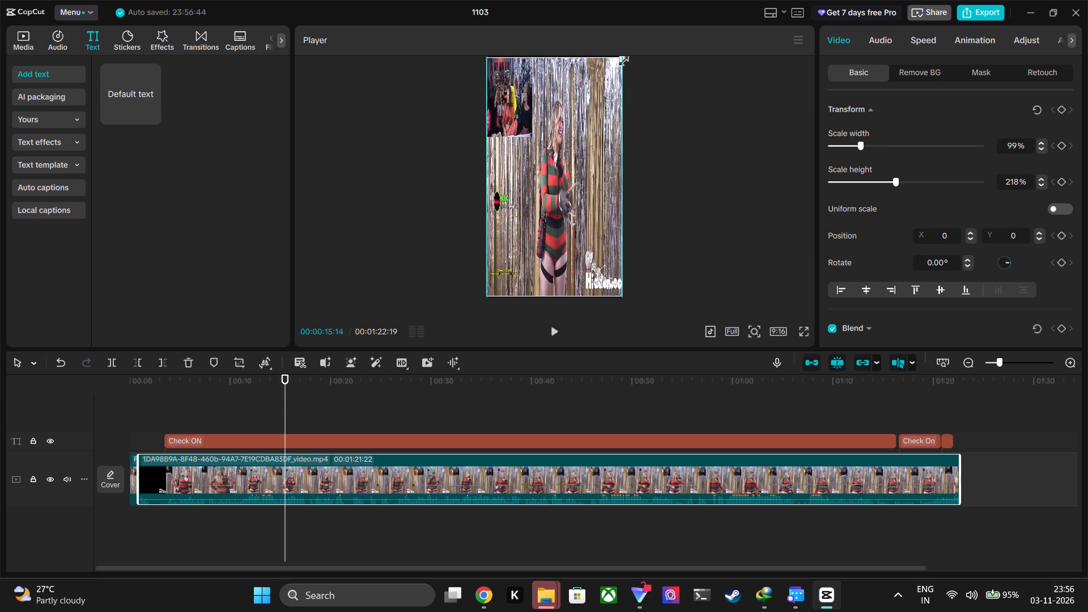
left_click_drag(621, 58, 623, 57)
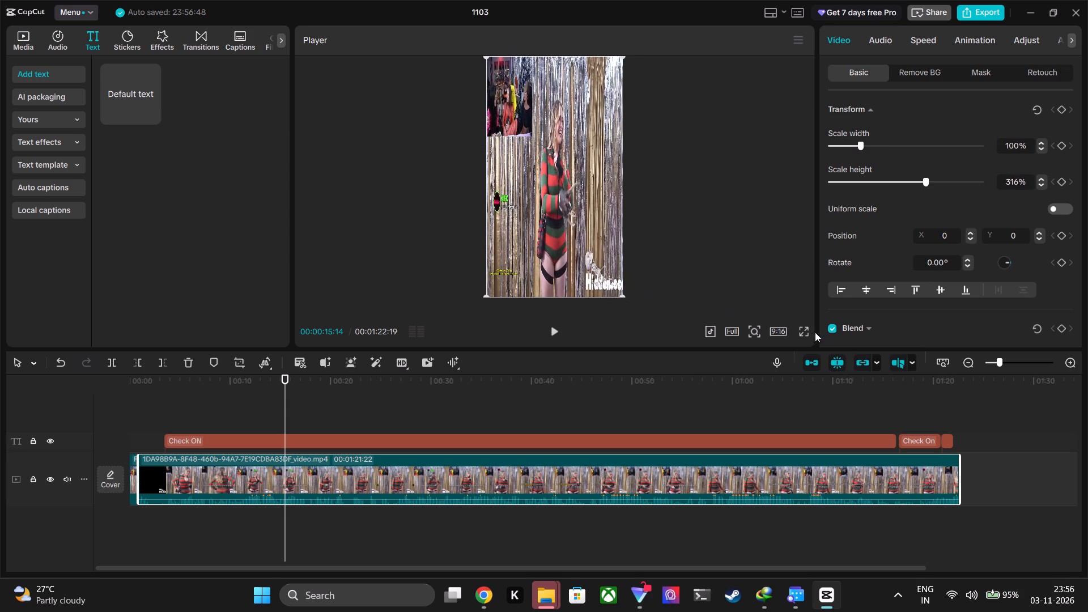
Play the opening seconds of the stretched video full screen to check how the picture fills the vertical frame.
left_click(803, 333)
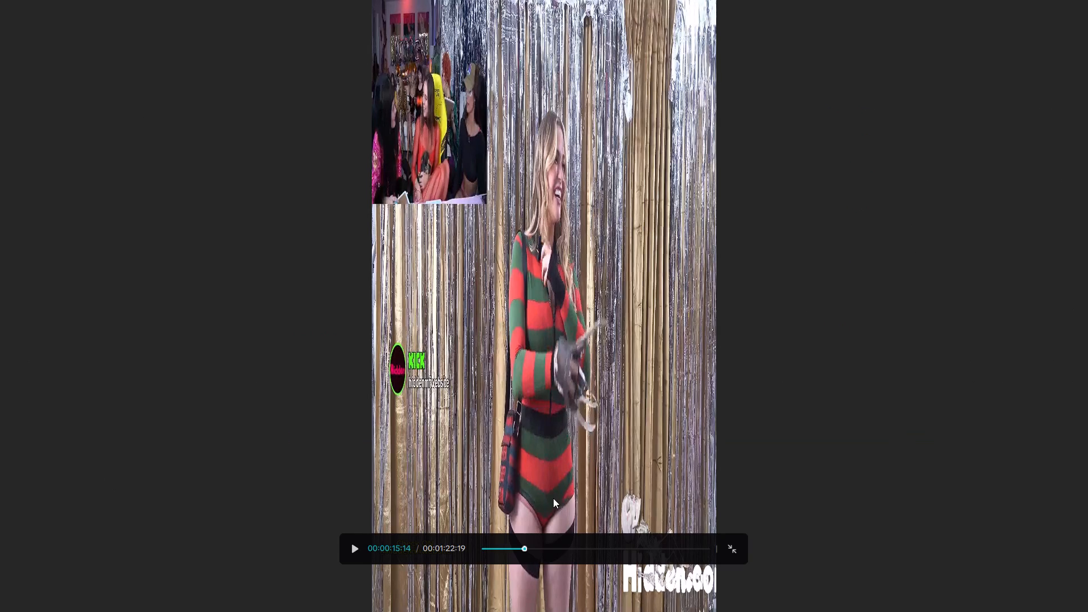
left_click_drag(525, 550, 434, 555)
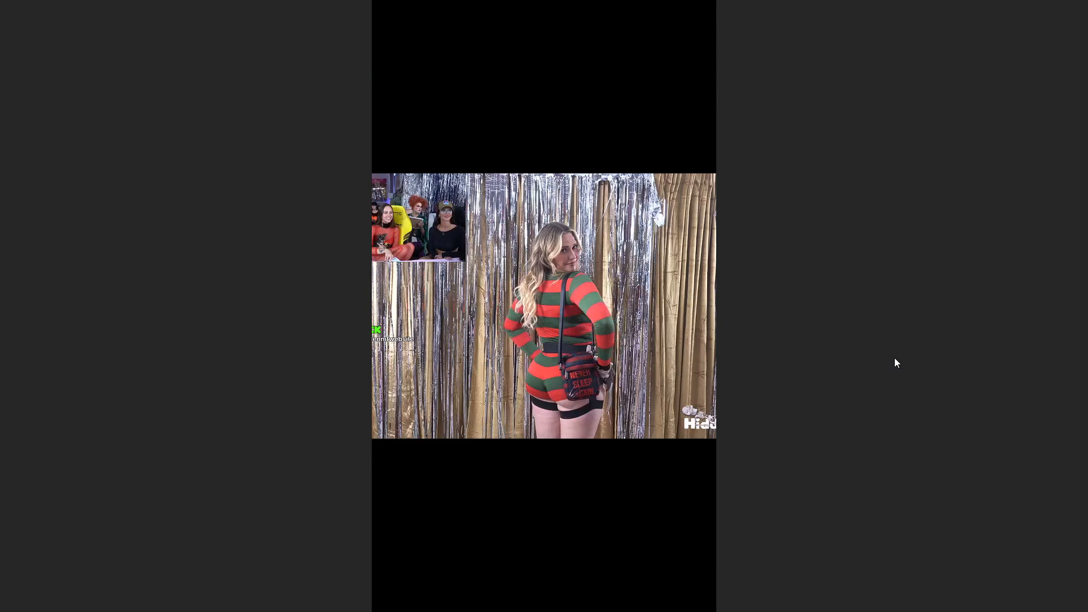
key("space")
key("space")
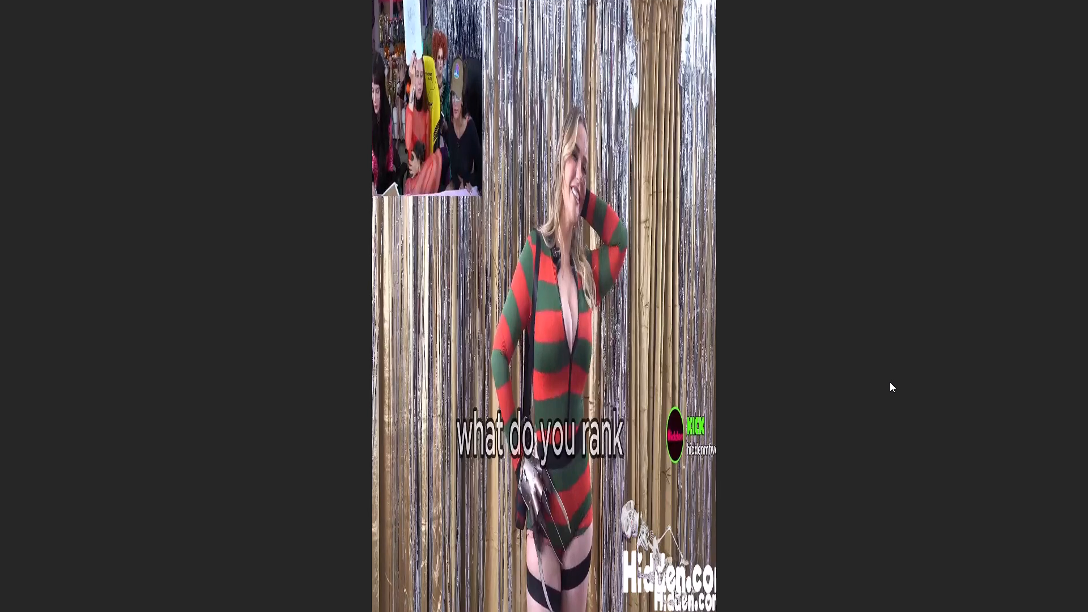
key("space")
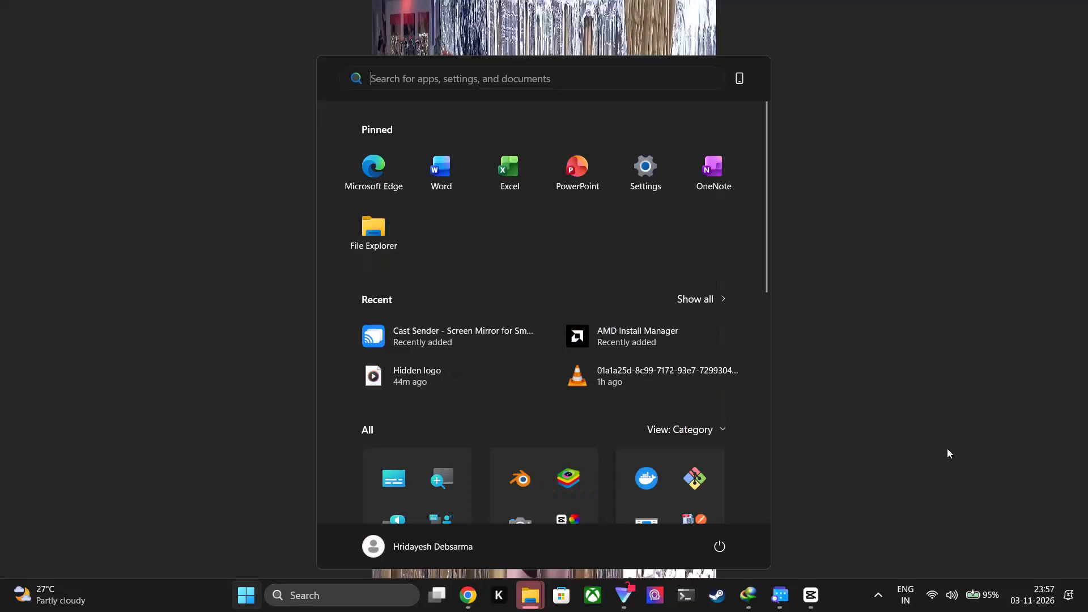
left_click(976, 435)
left_click_drag(513, 547, 393, 546)
key("space")
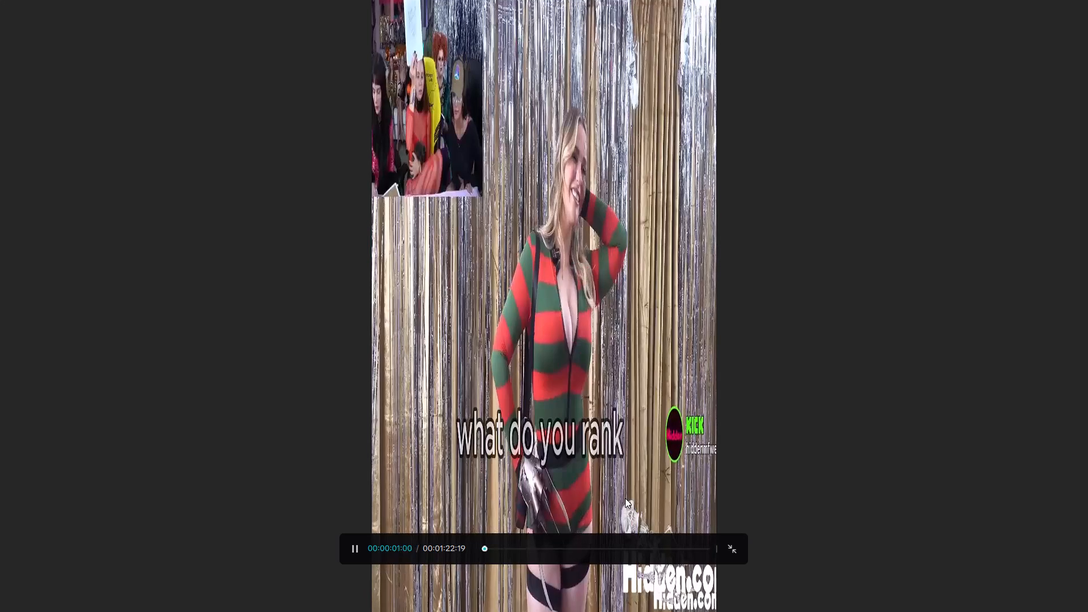
key("space")
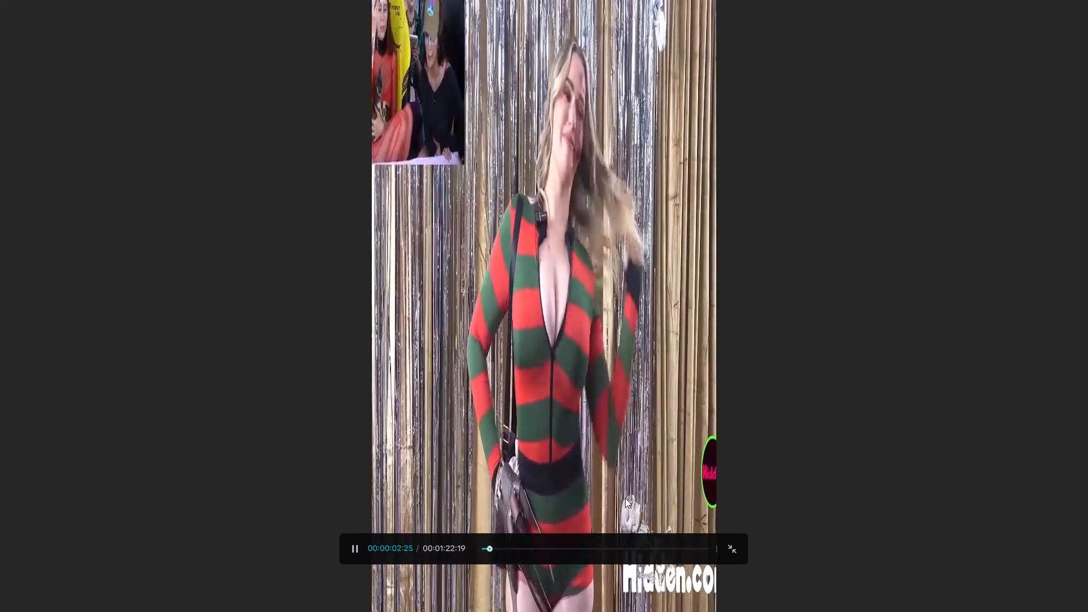
key("space")
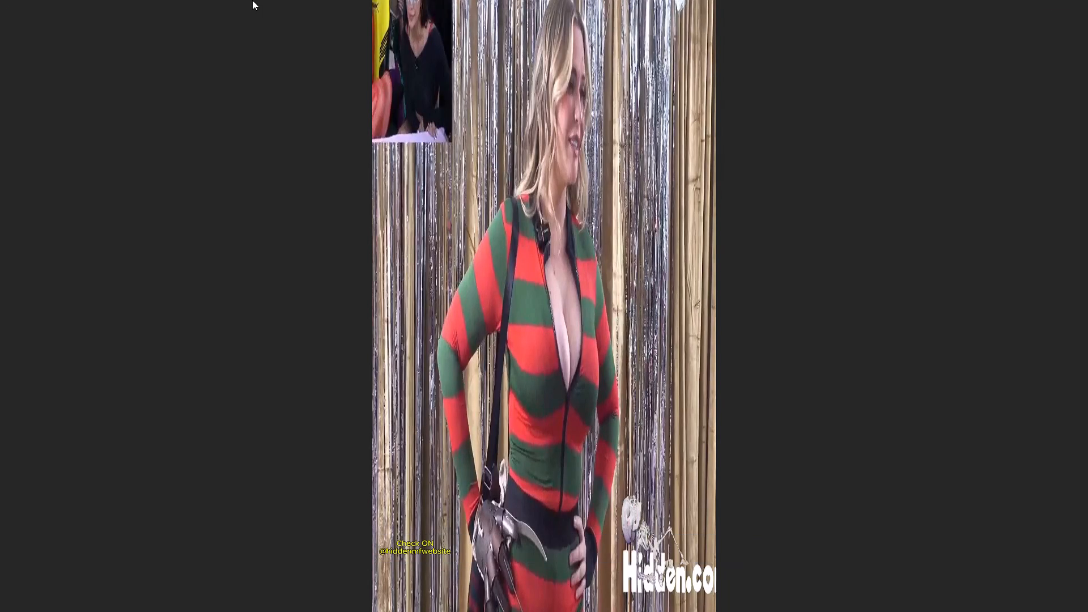
key("Escape")
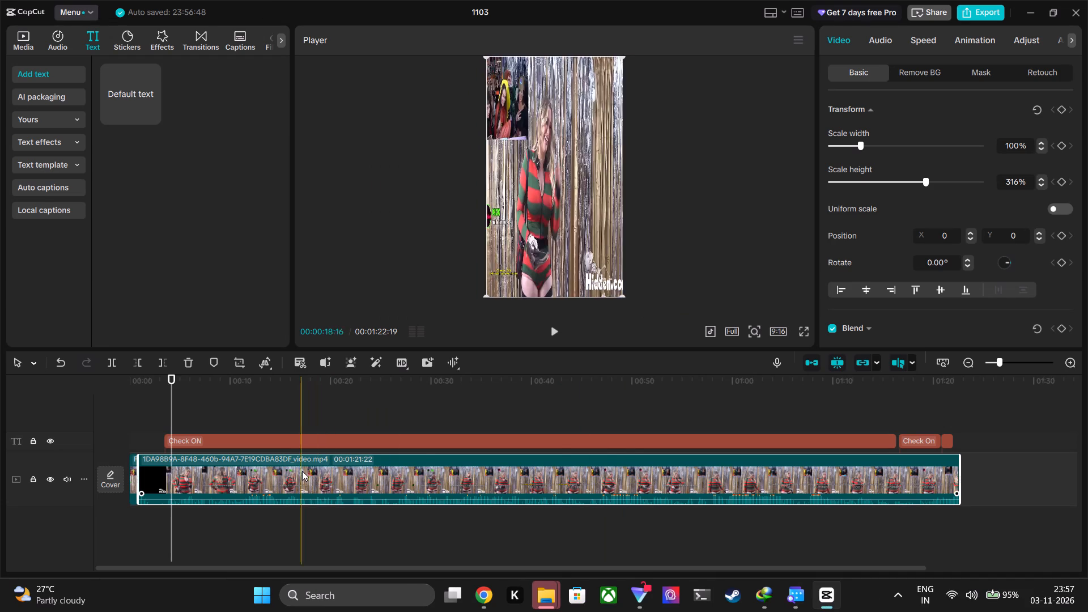
Check the opening around the 4-second mark and reduce the main video clip's scale height to 212%.
left_click_drag(167, 382, 120, 386)
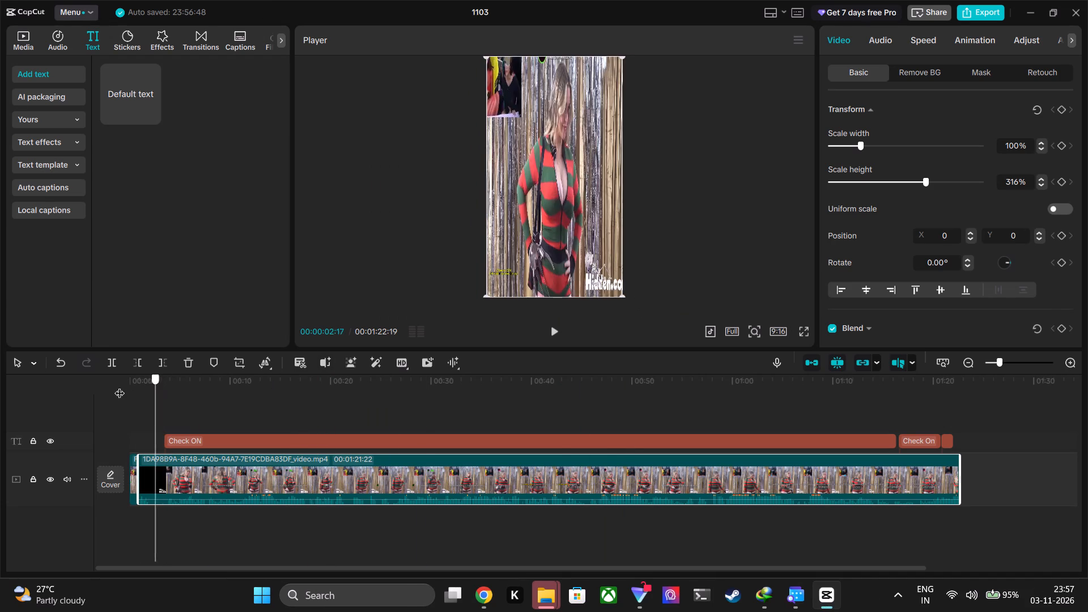
left_click_drag(120, 386, 172, 399)
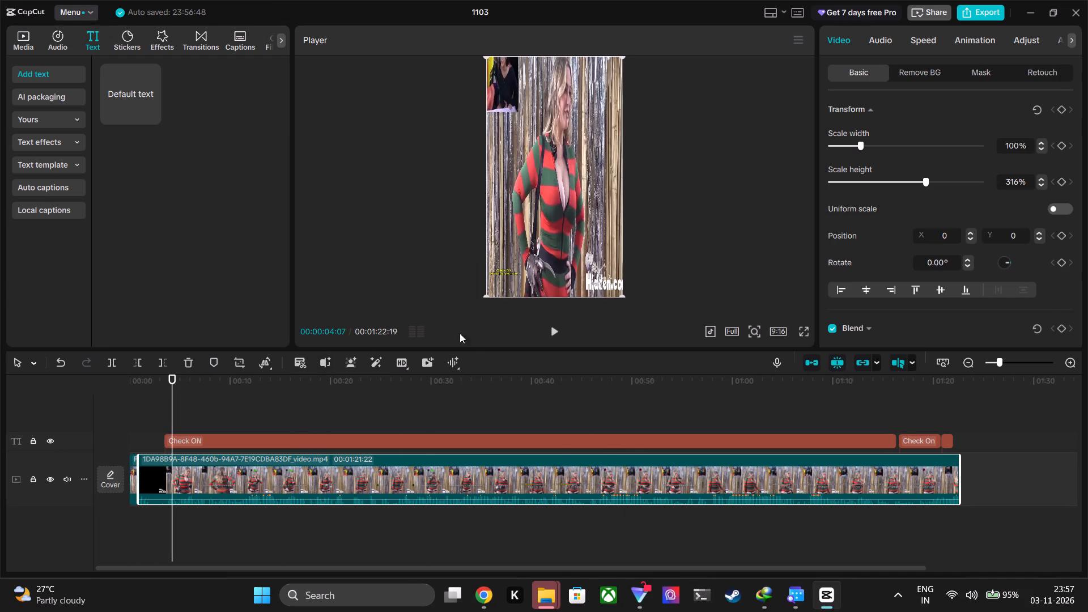
left_click_drag(927, 182, 887, 185)
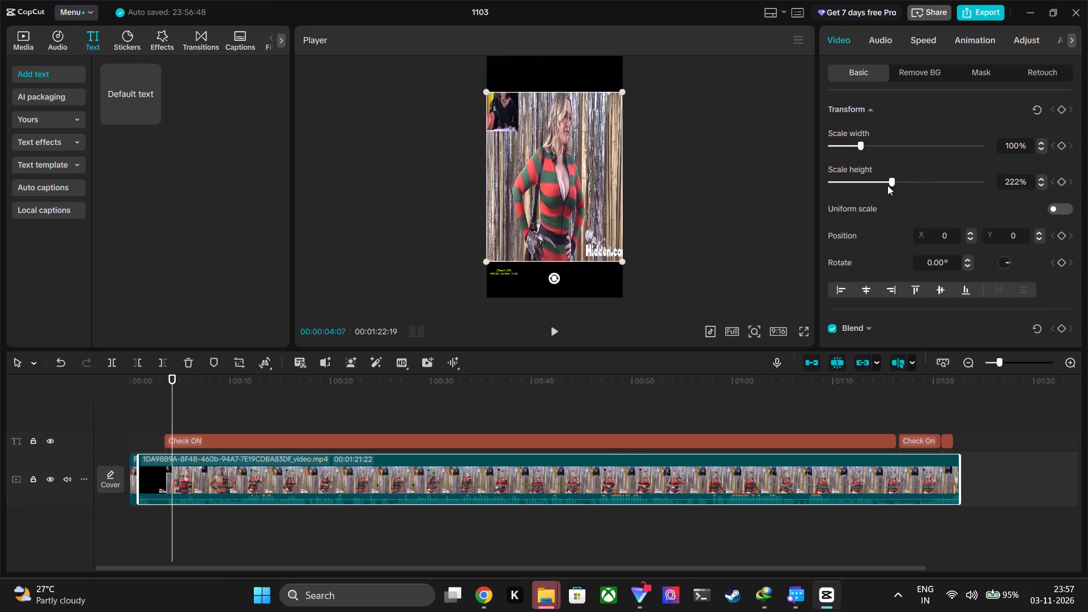
left_click_drag(887, 185, 896, 180)
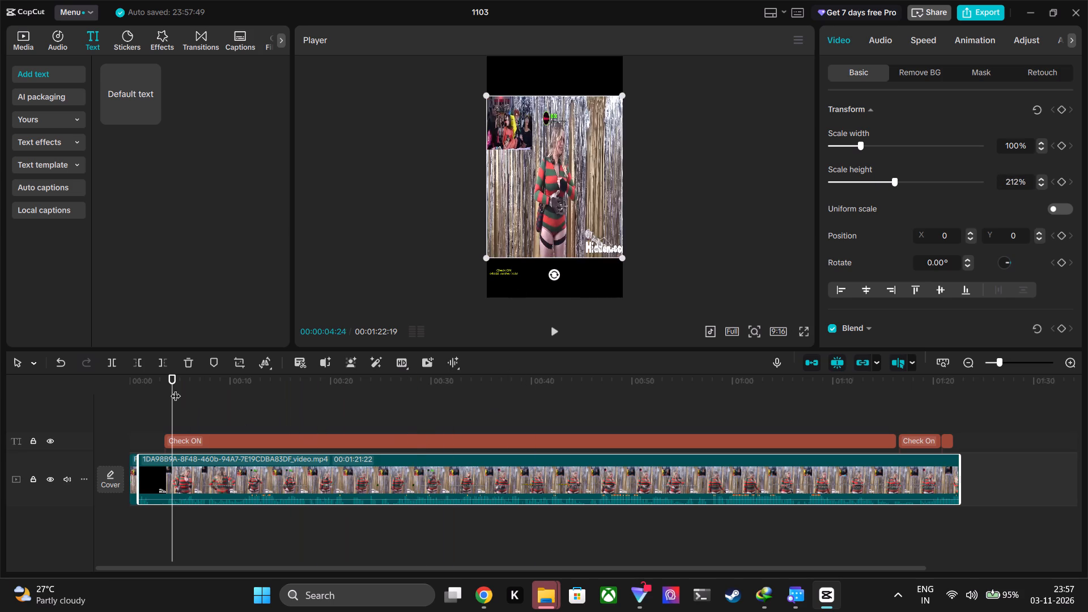
Preview the resized clip full screen at several points from about 22 seconds to near the end, checking its proportions and captions.
left_click_drag(174, 379, 578, 425)
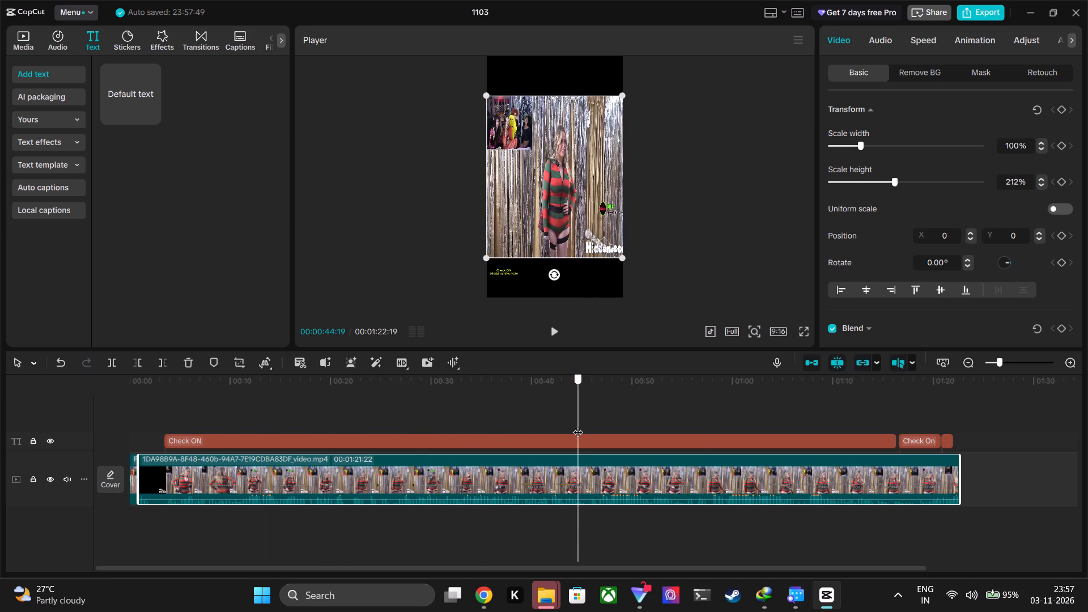
left_click_drag(578, 425, 708, 426)
left_click(799, 329)
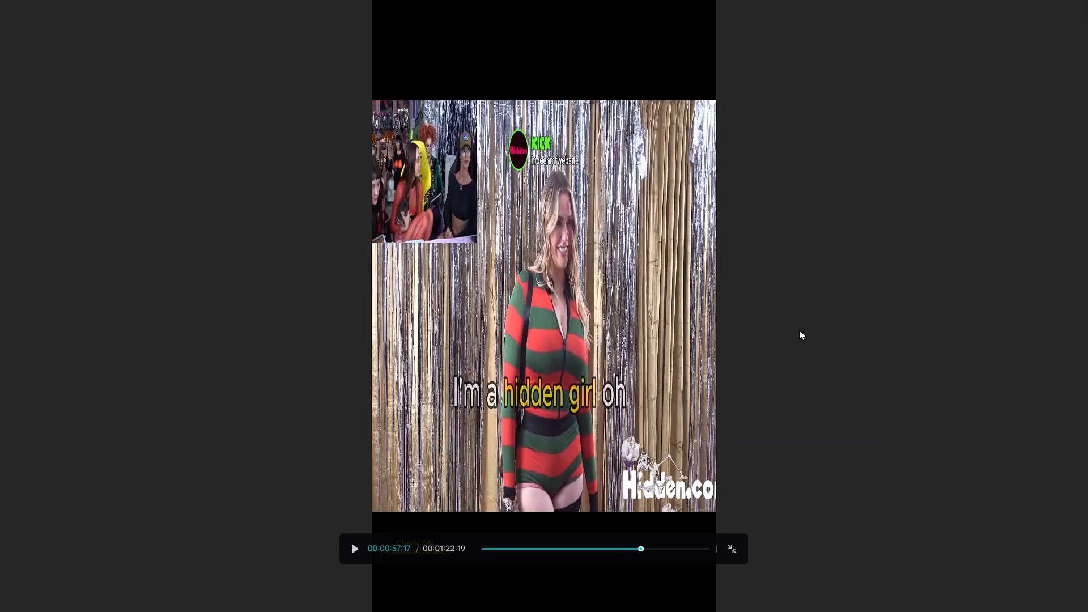
left_click_drag(632, 546, 543, 554)
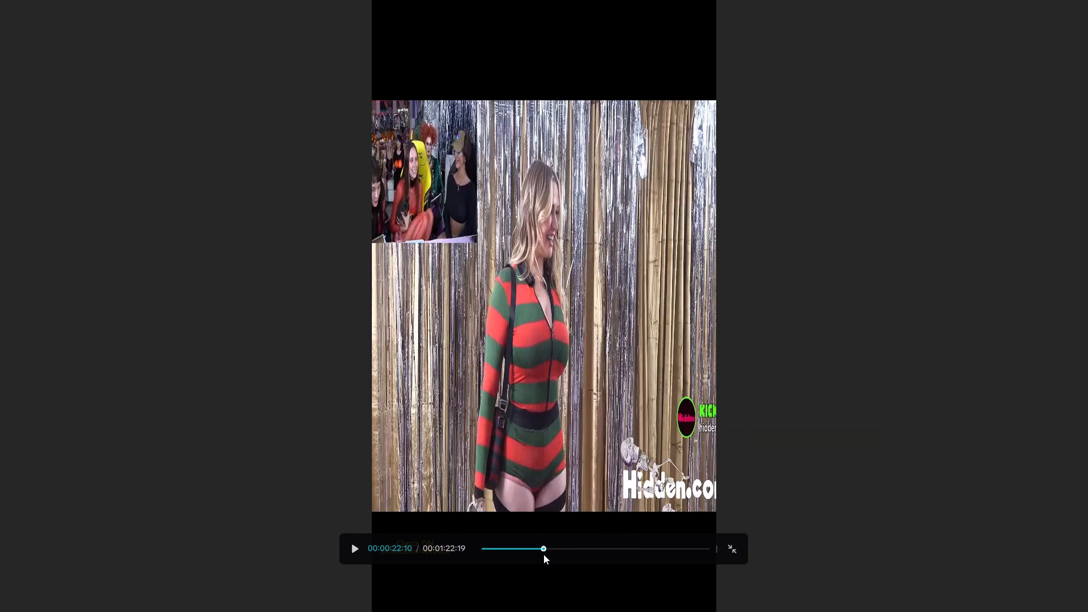
key("space")
key("space")
type("b")
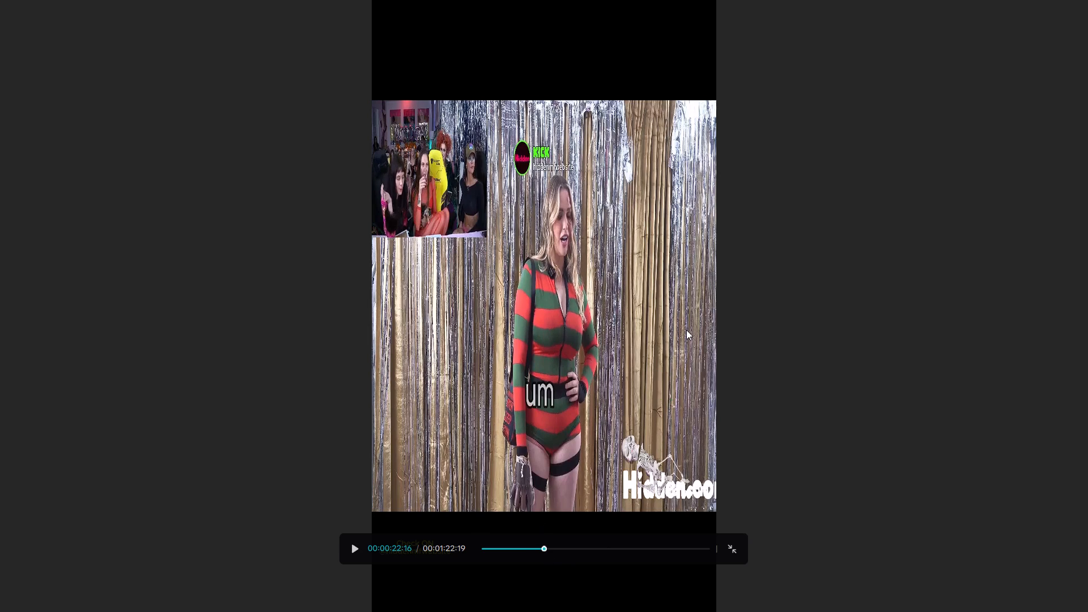
key("space")
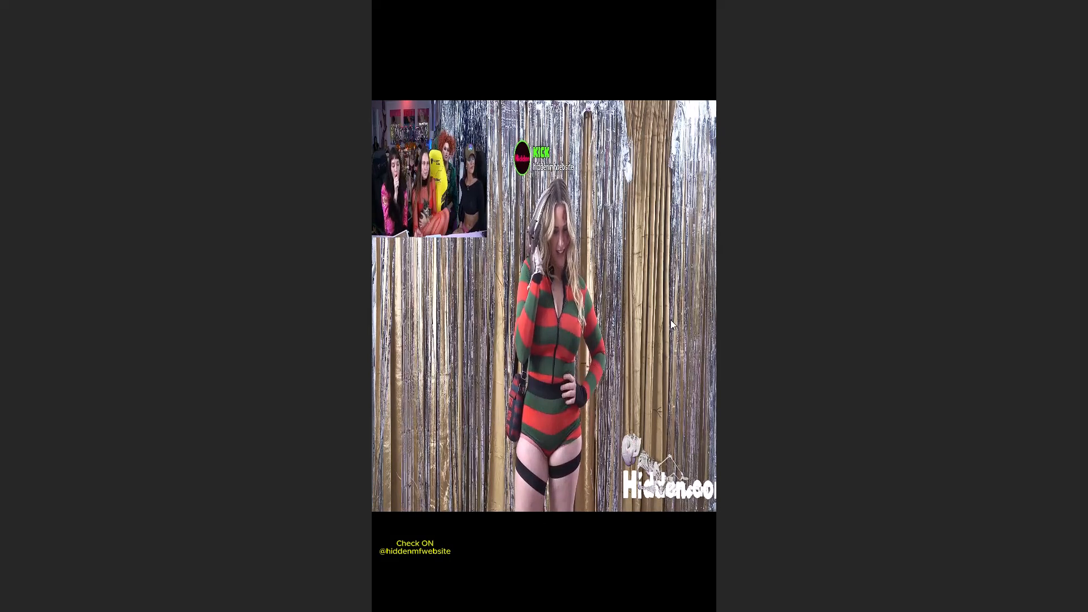
left_click(613, 423)
left_click(607, 555)
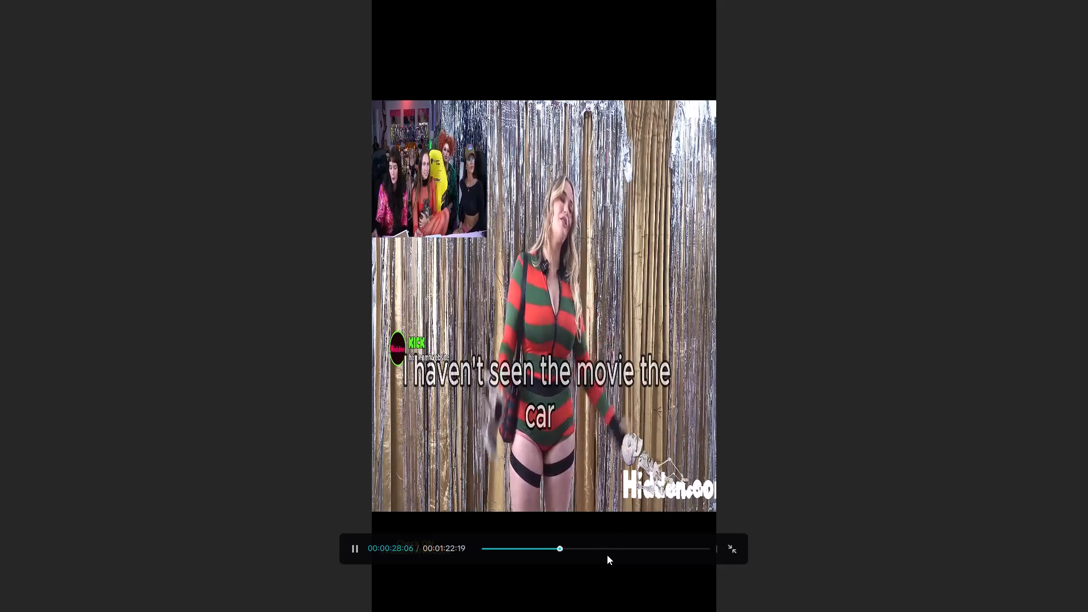
left_click(622, 553)
left_click(622, 543)
double_click(623, 545)
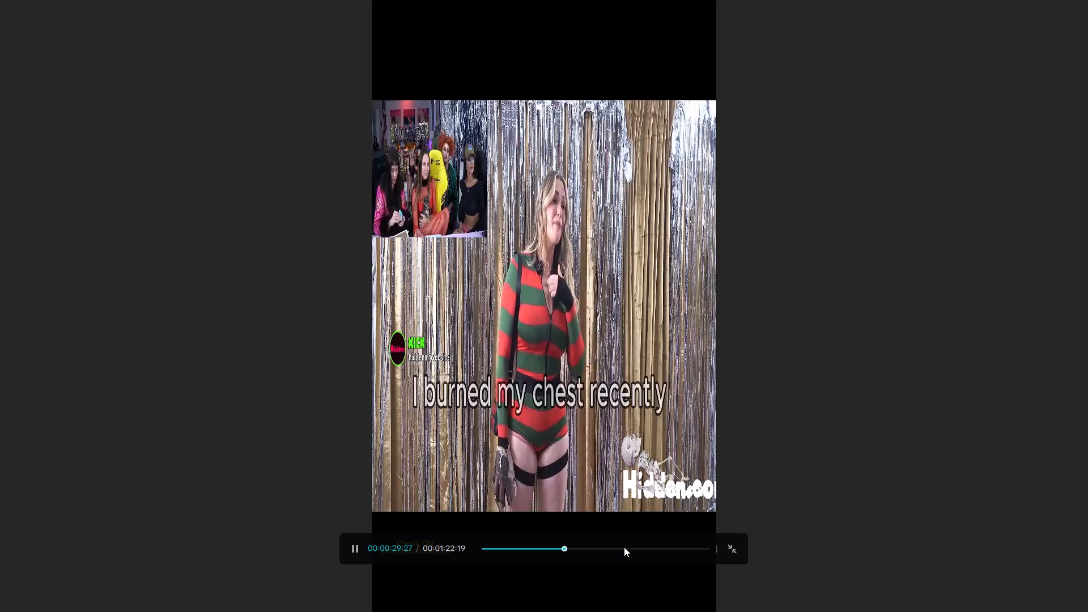
left_click(652, 548)
left_click(681, 551)
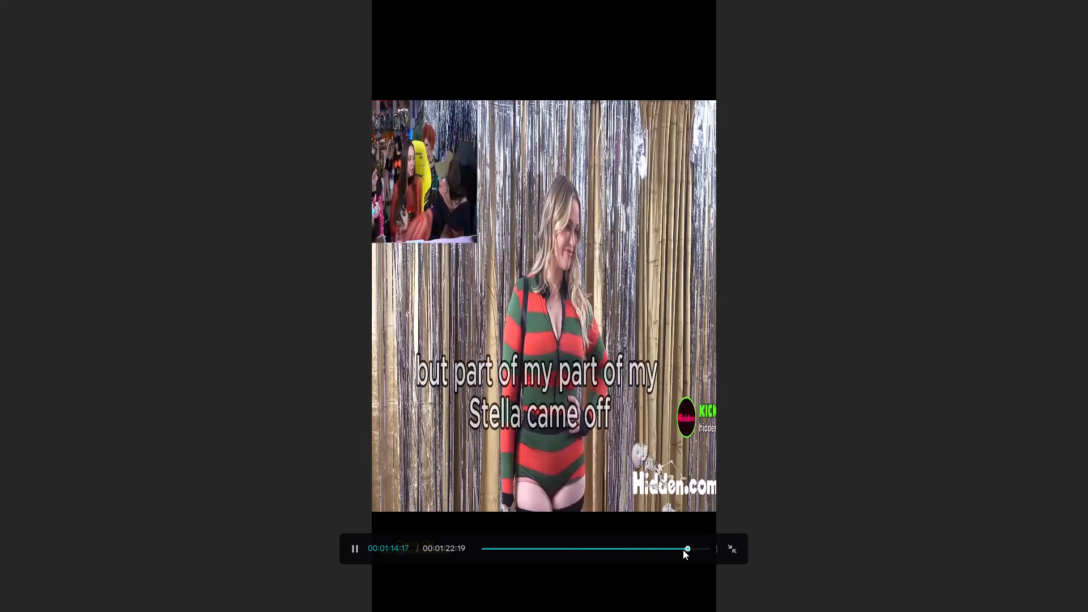
Skim the last seconds of the full-screen preview and the part around 20 to 23 seconds to check the framing.
left_click_drag(683, 550, 692, 550)
left_click_drag(692, 550, 725, 549)
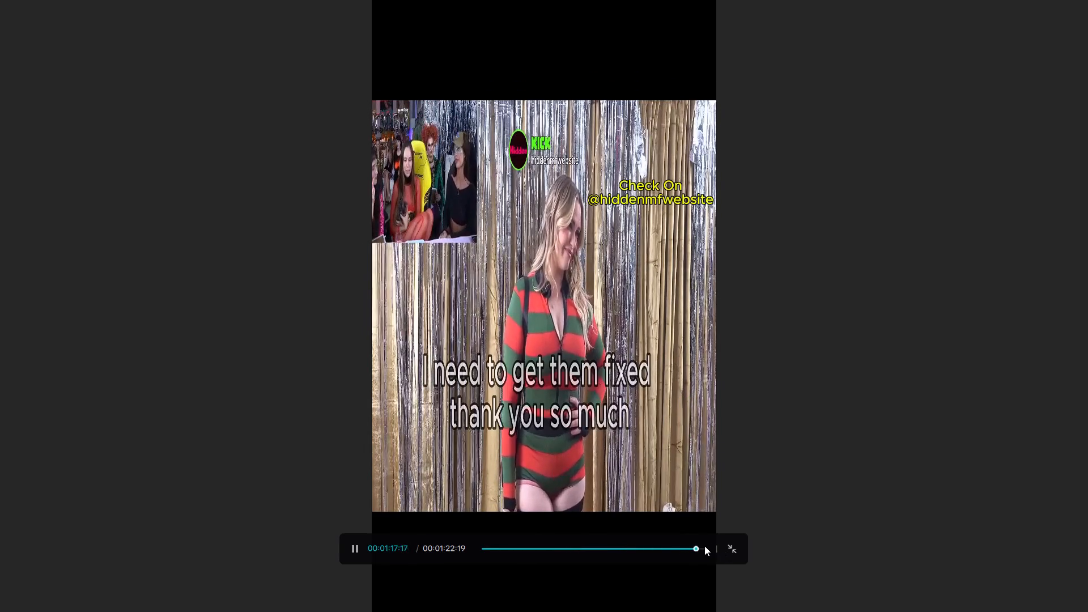
left_click(703, 545)
left_click(707, 549)
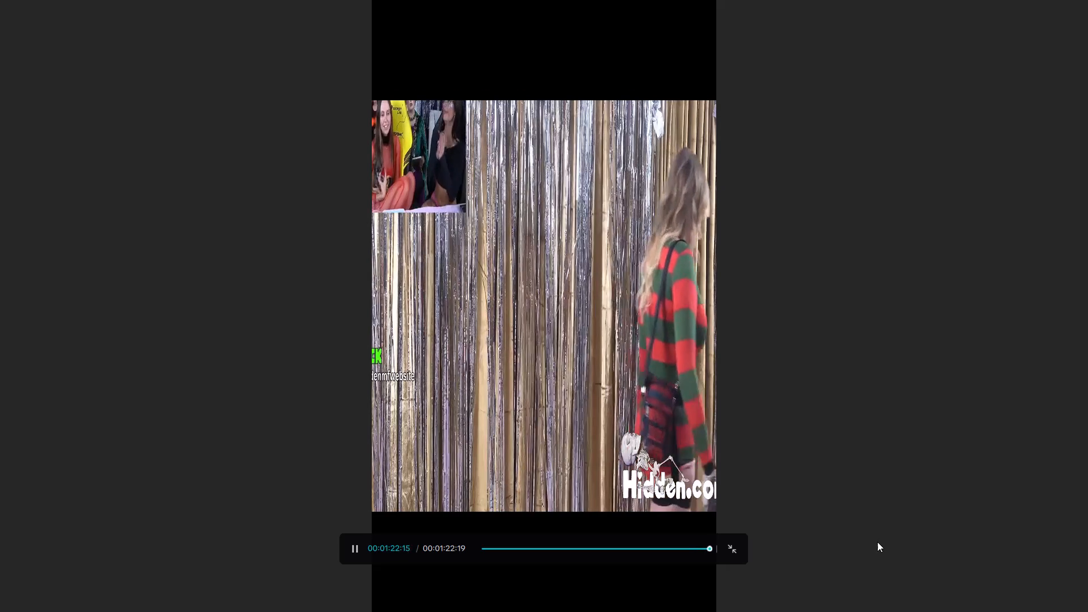
left_click_drag(702, 546, 543, 539)
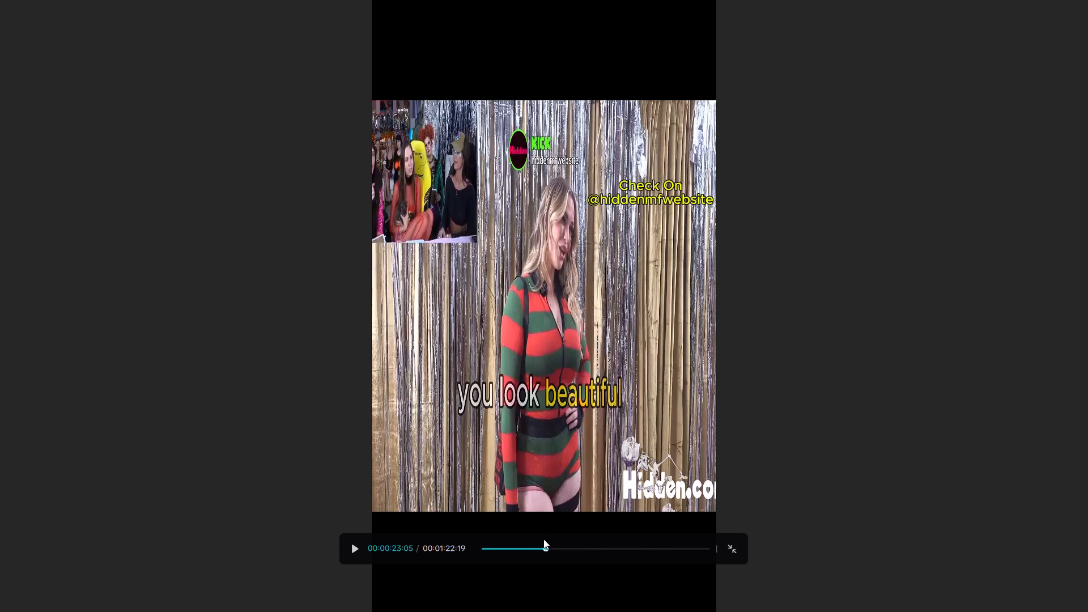
left_click_drag(543, 539, 539, 538)
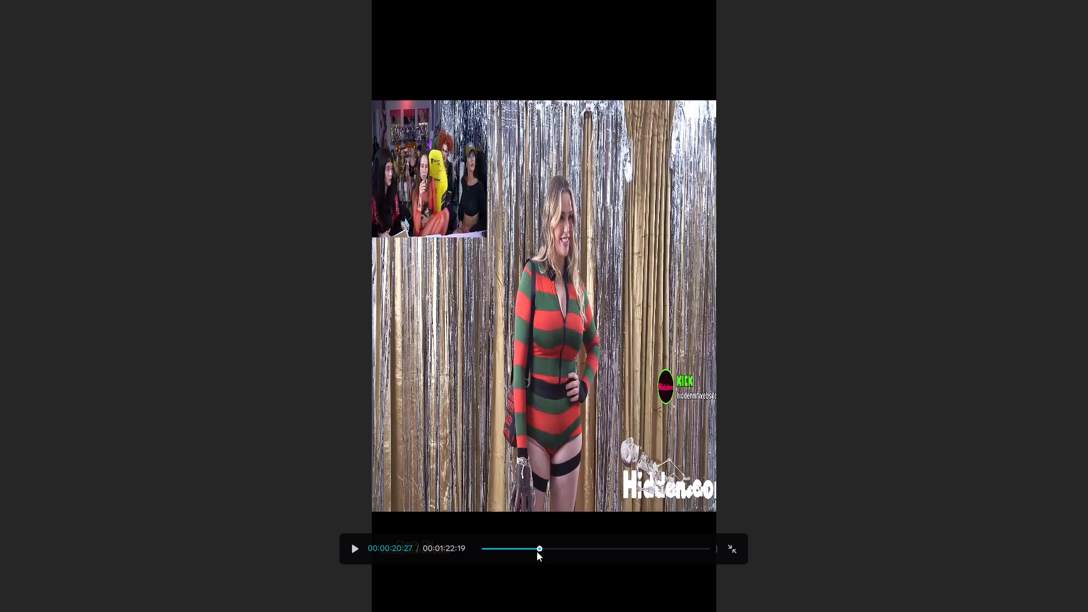
Play the video full screen from the start to about 35 seconds, checking the framing and captions.
left_click_drag(537, 551, 406, 553)
left_click(598, 441)
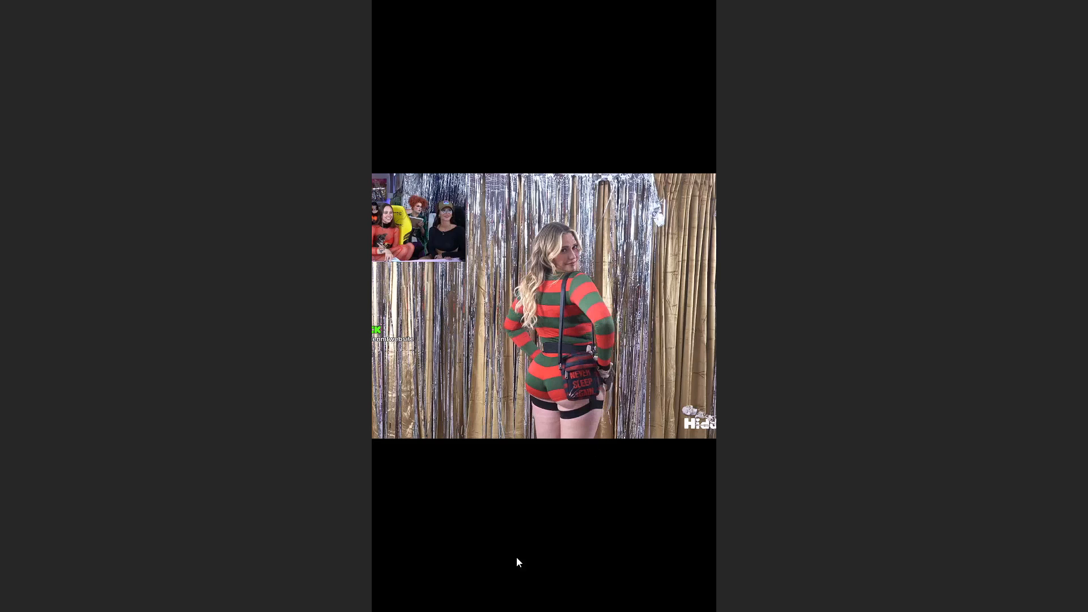
key("space")
key("space")
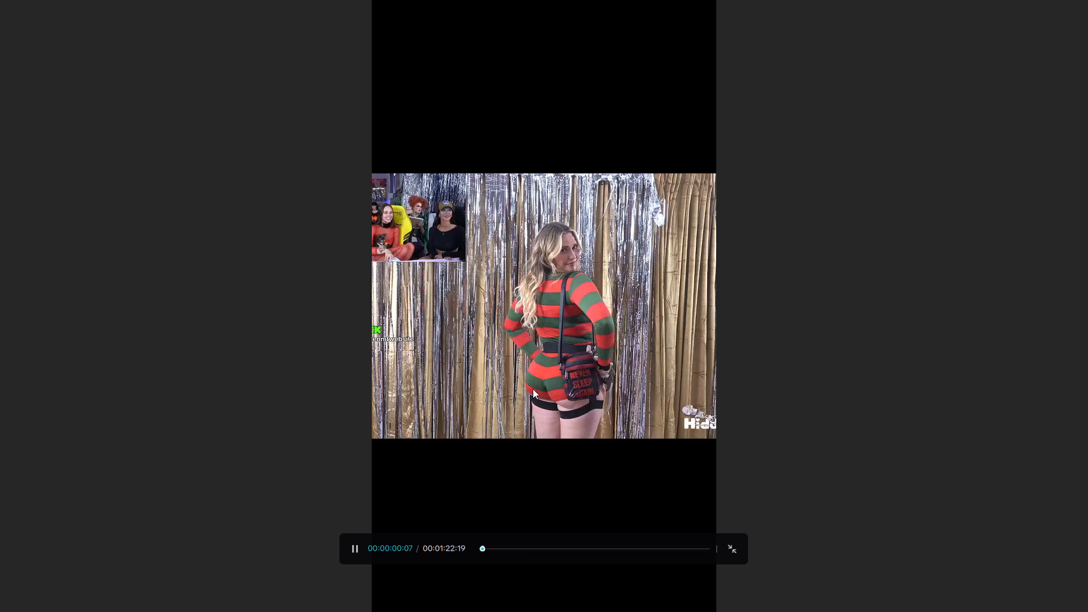
left_click(348, 554)
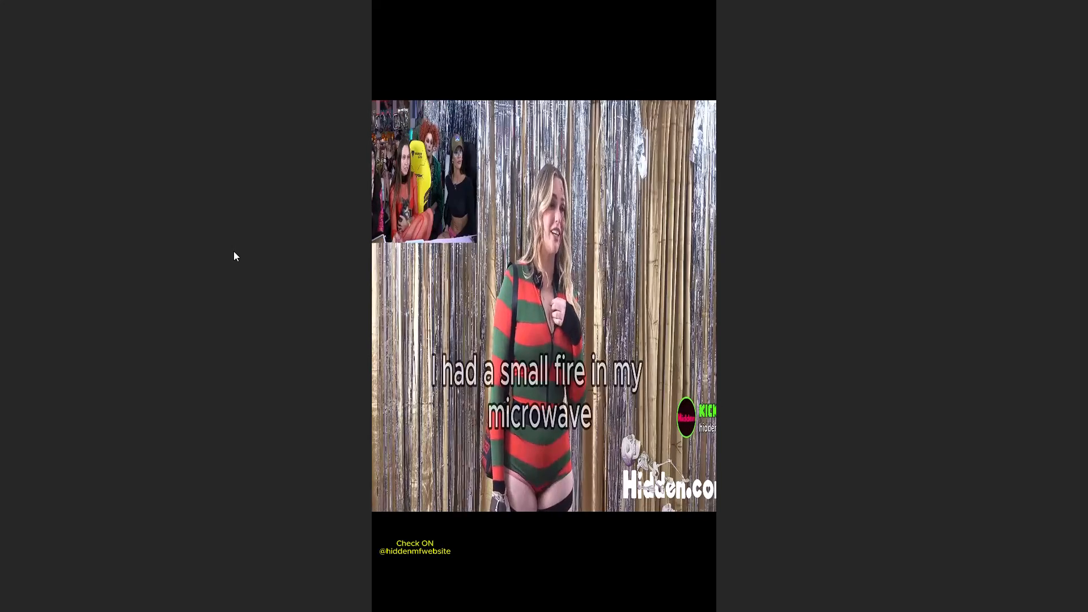
left_click(561, 391)
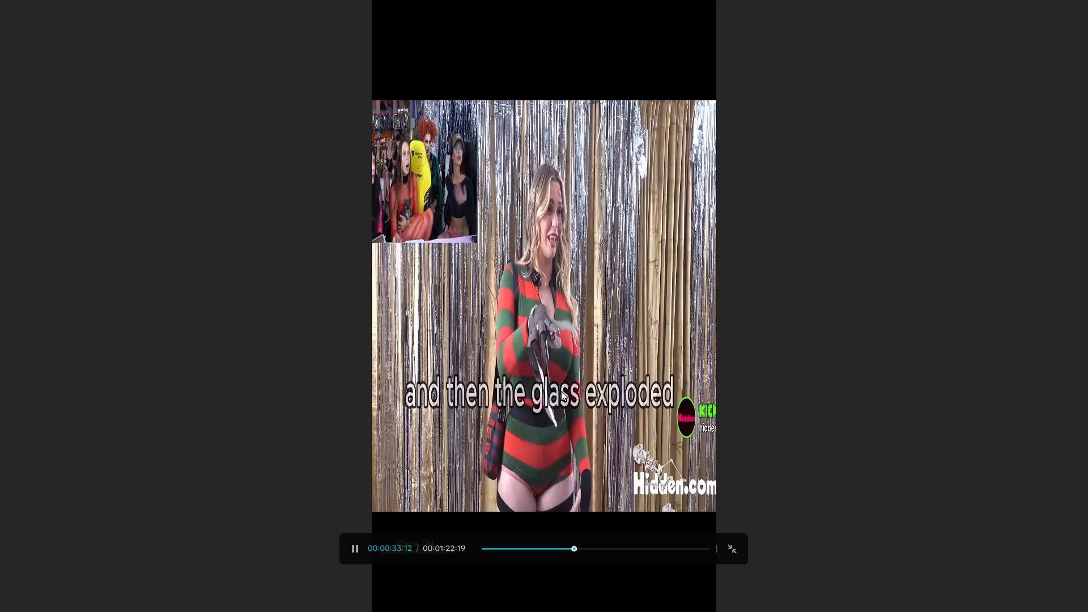
key("Escape")
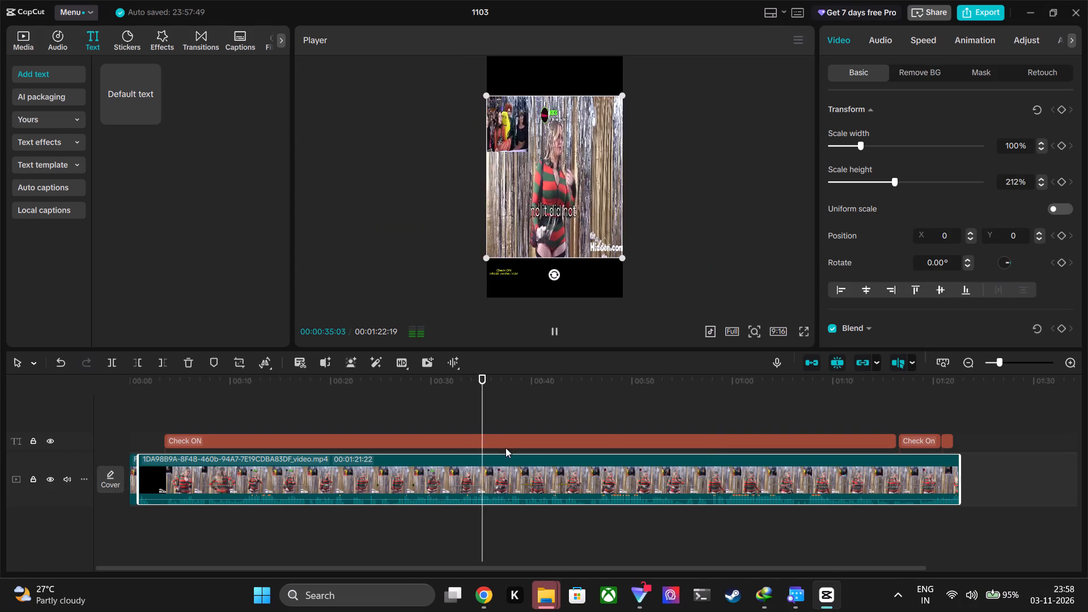
Turn off uniform scaling for the short opening clip and set its scale height to 211%.
left_click_drag(494, 385, 896, 456)
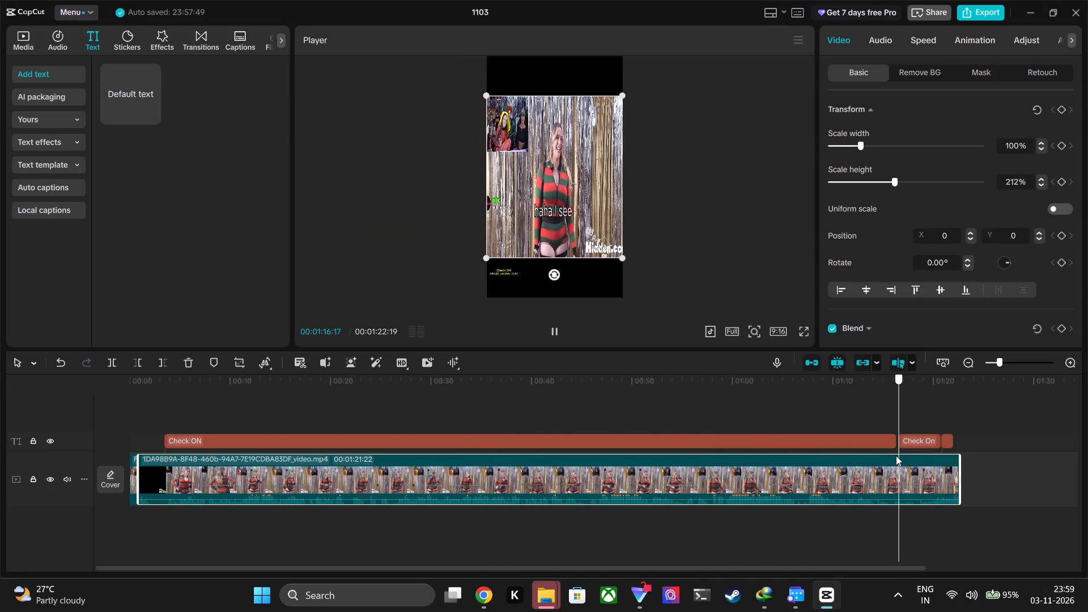
left_click_drag(896, 456, 139, 487)
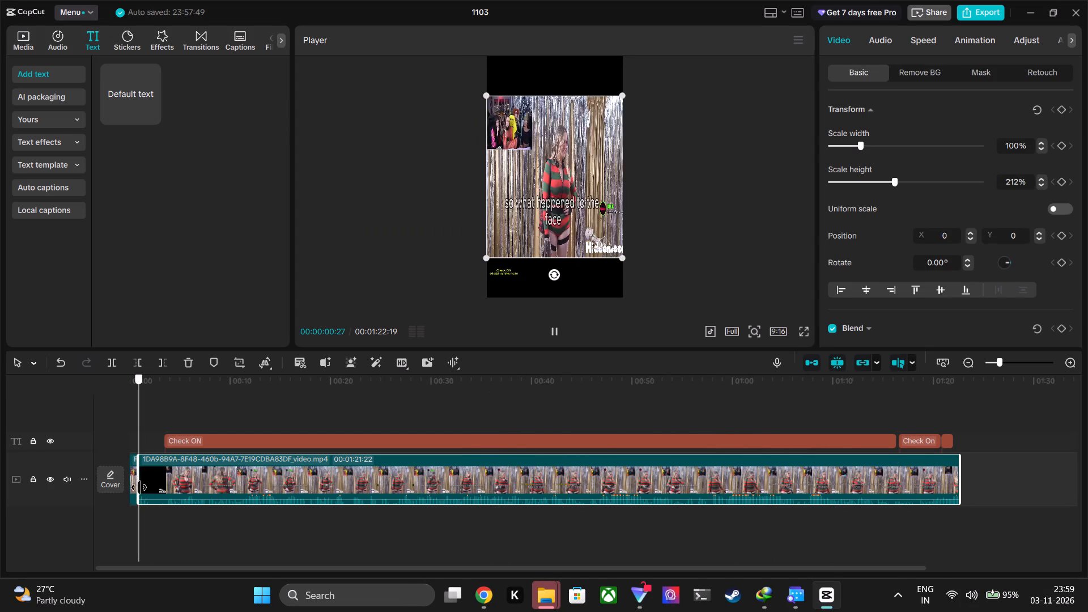
left_click_drag(139, 487, 133, 486)
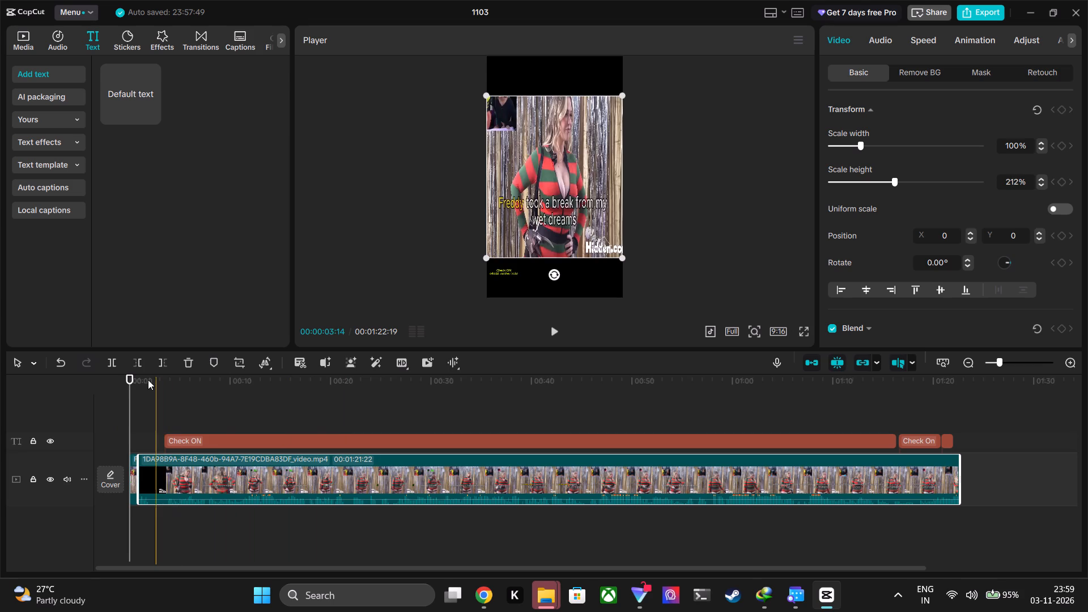
left_click_drag(130, 378, 133, 418)
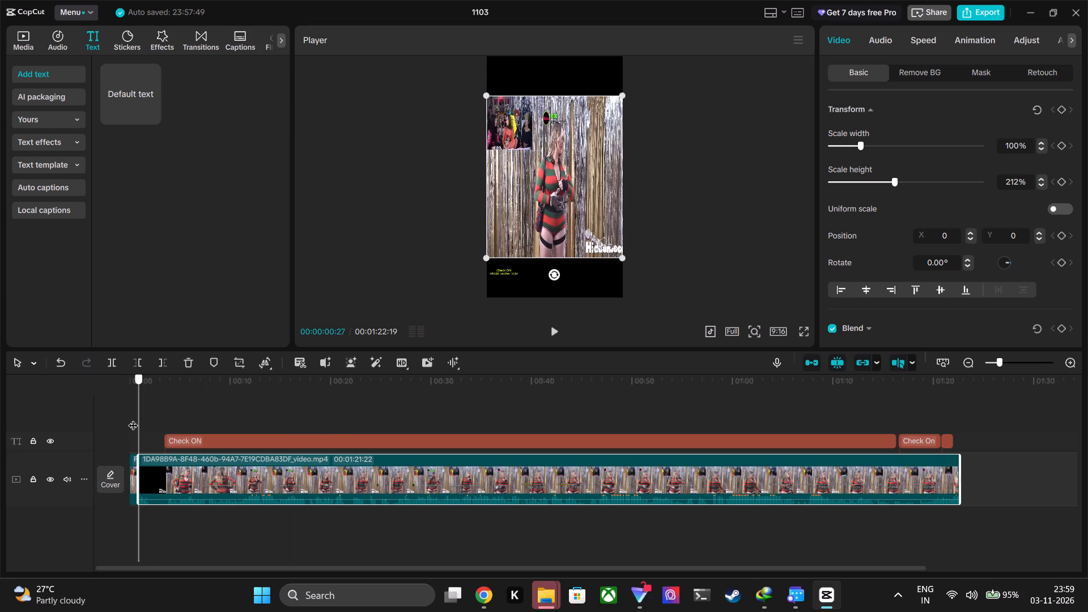
left_click_drag(133, 418, 124, 422)
left_click(133, 479)
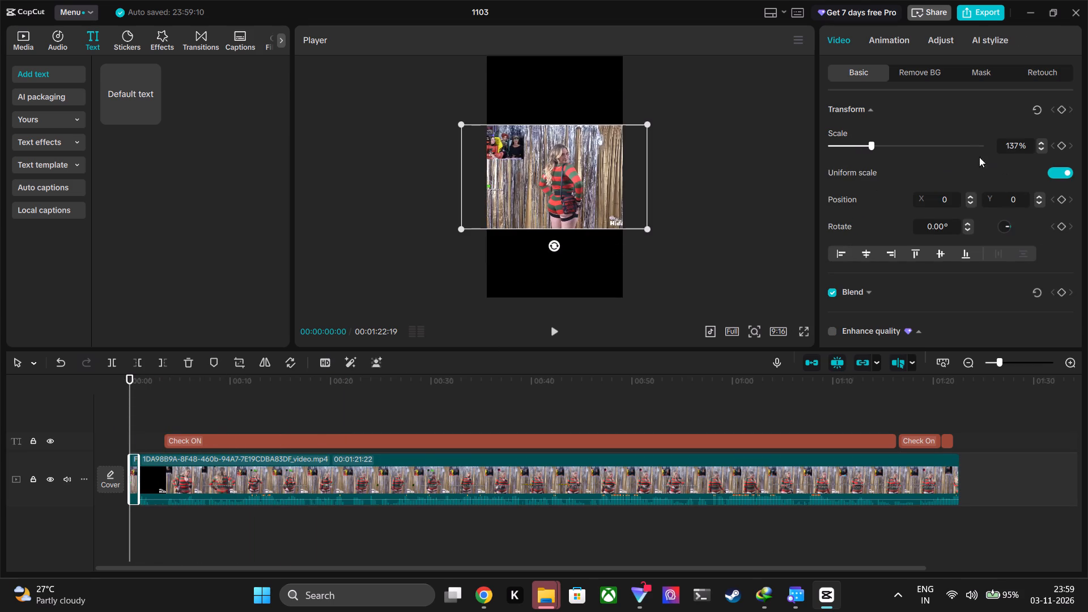
left_click(1061, 180)
left_click(1059, 173)
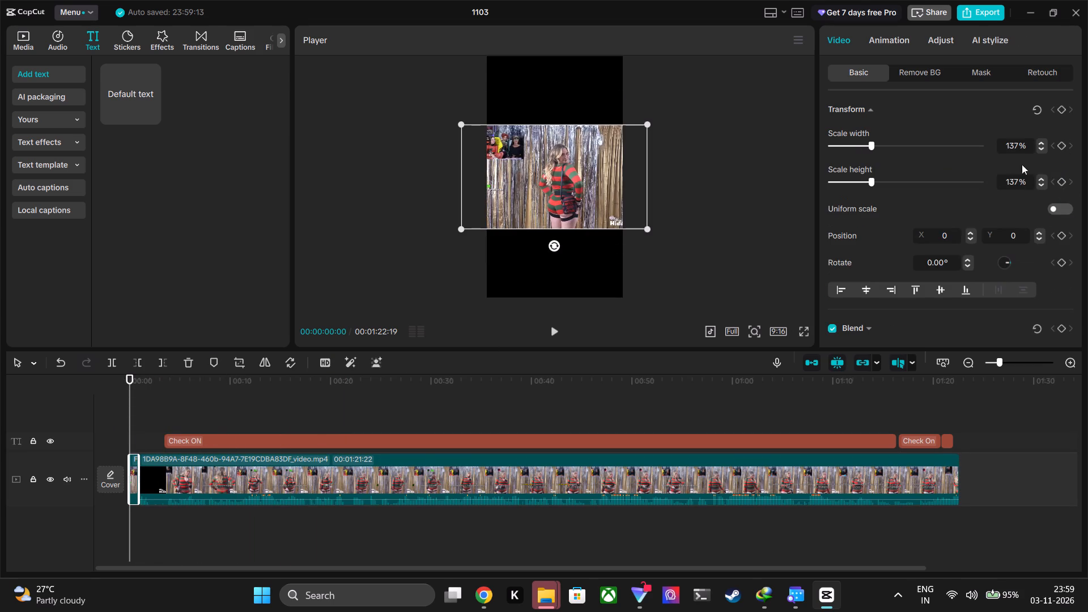
left_click_drag(870, 176, 894, 176)
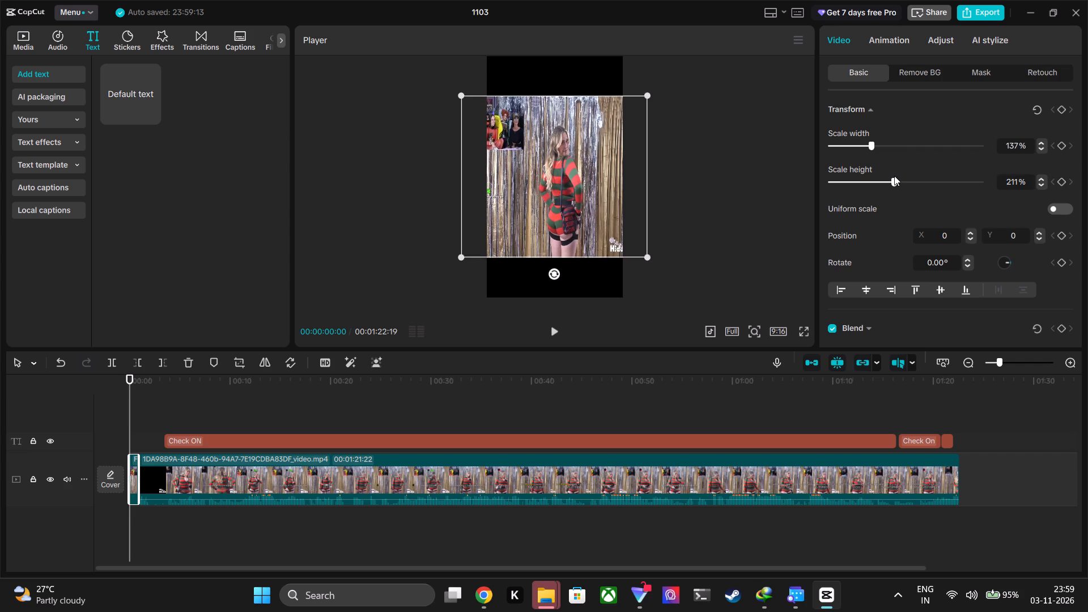
left_click_drag(894, 176, 896, 176)
left_click(895, 176)
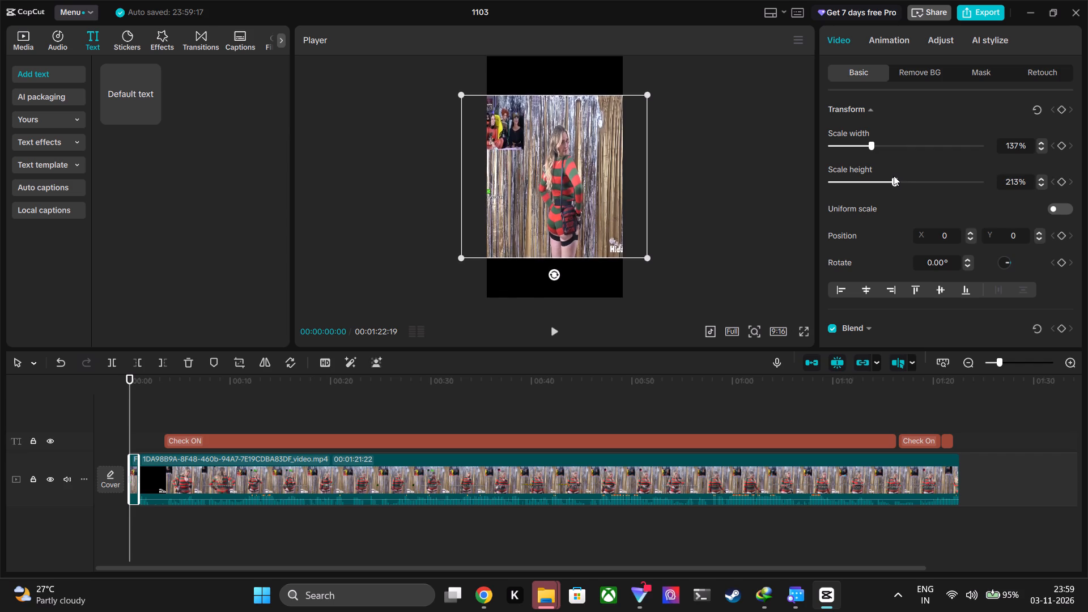
left_click(894, 176)
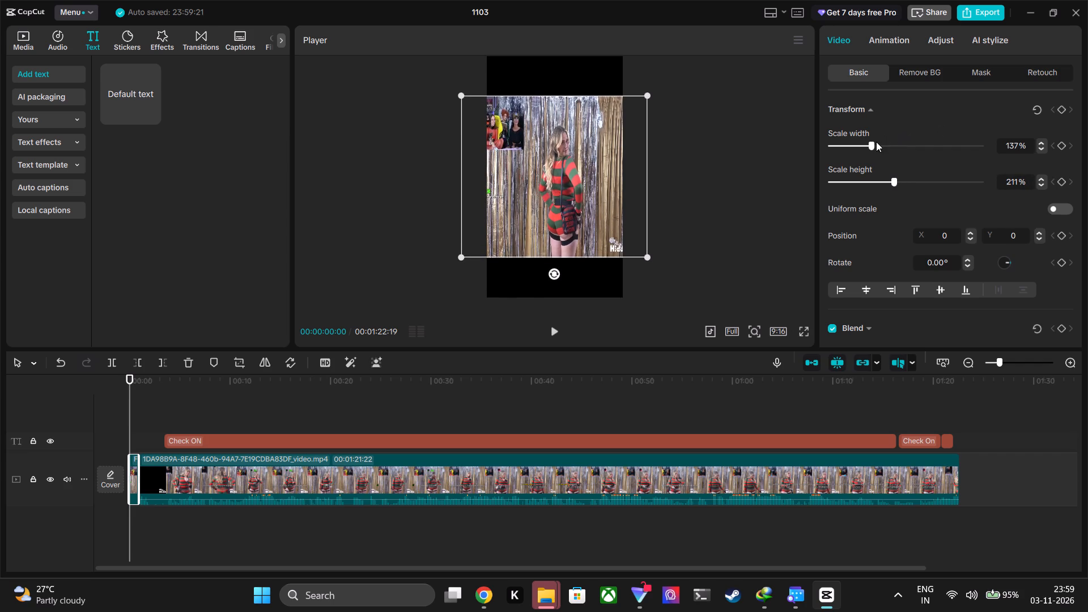
Set the short opening clip's scale width to 100%.
left_click_drag(870, 144, 861, 147)
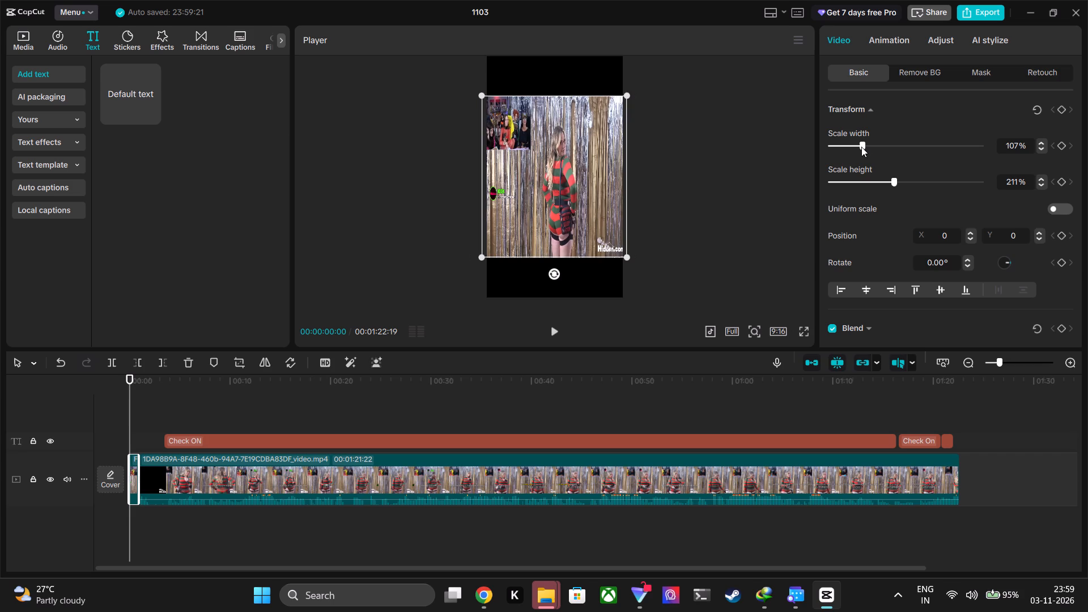
left_click_drag(861, 147, 859, 147)
left_click(1021, 146)
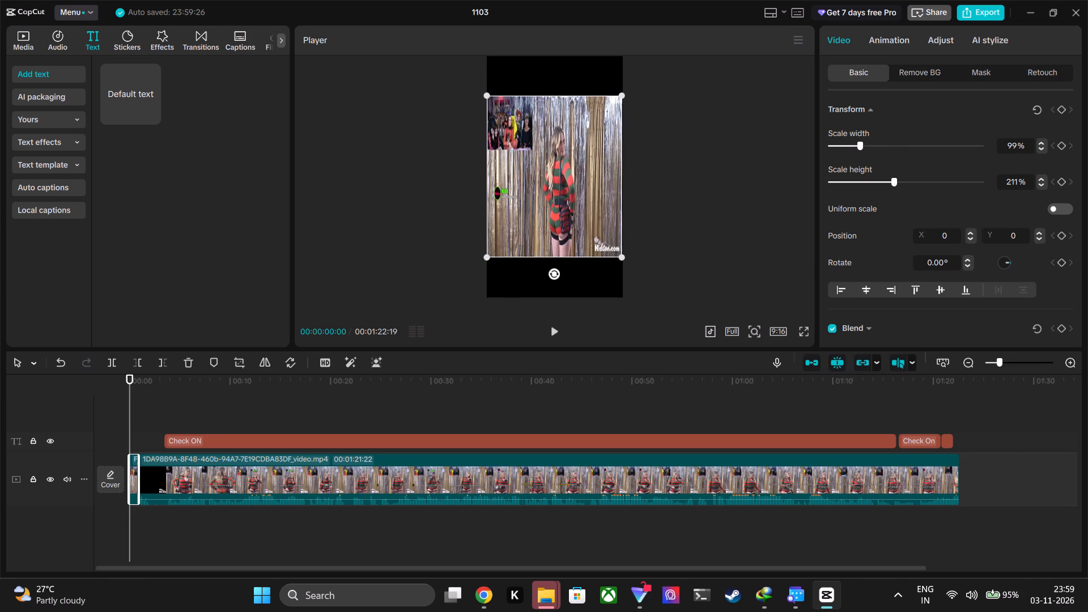
key("BackSpace")
key("BackSpace")
key("BackSpace")
key("1")
type("00")
left_click(1046, 478)
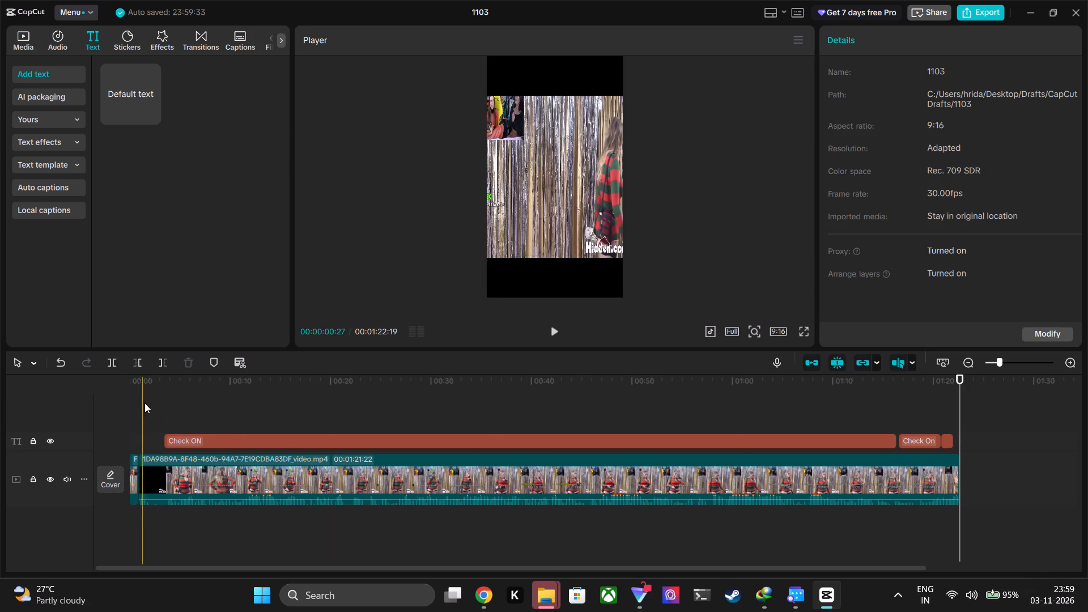
Play the first seconds full screen from the start to check the transition from the resized opening clip to the main video.
left_click_drag(959, 377, 86, 419)
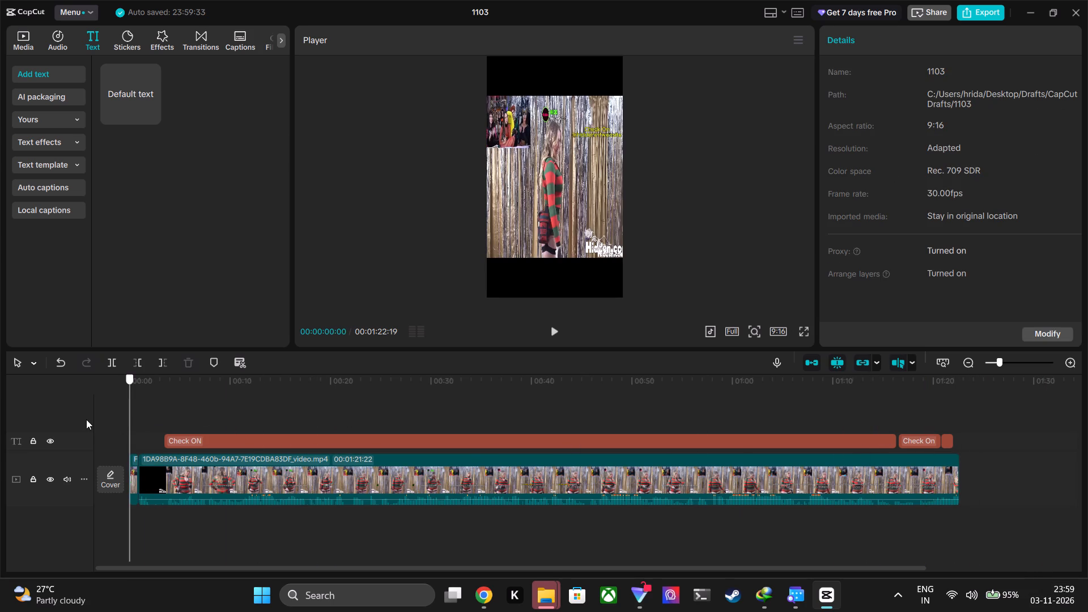
left_click(807, 330)
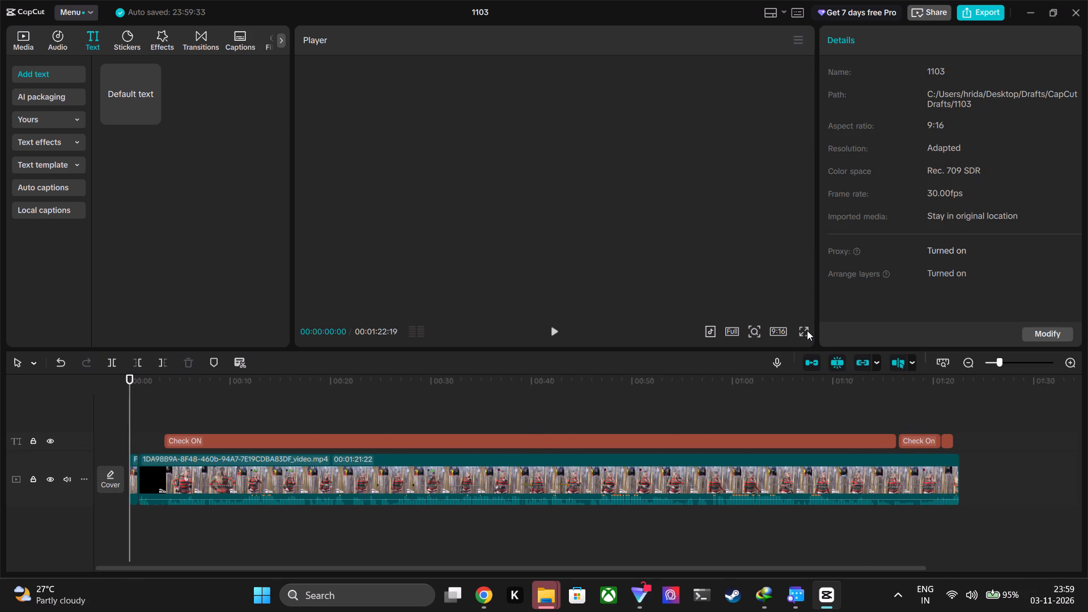
key("space")
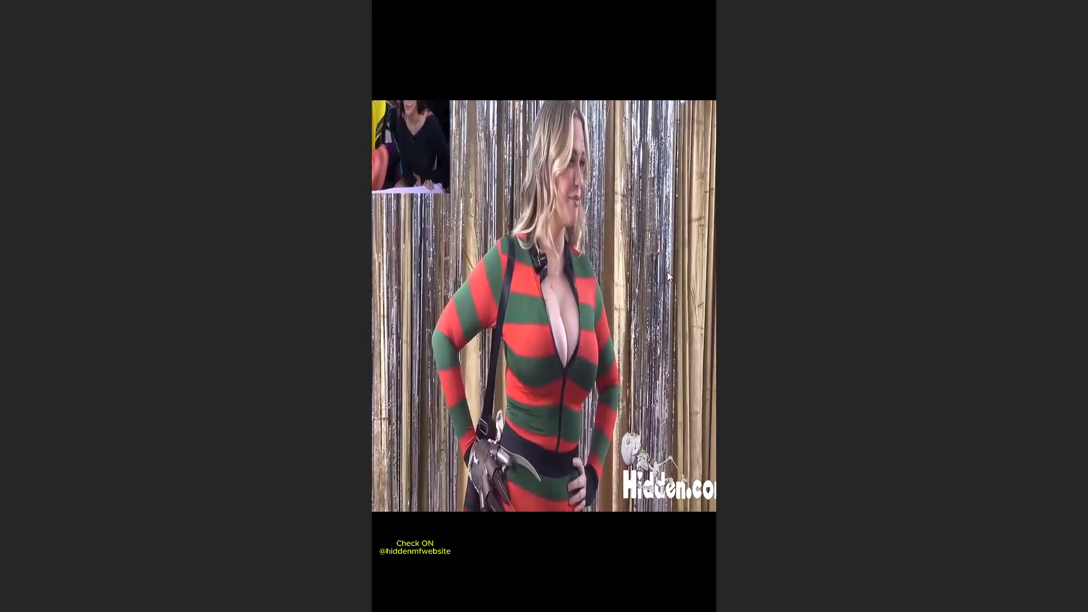
key("Escape")
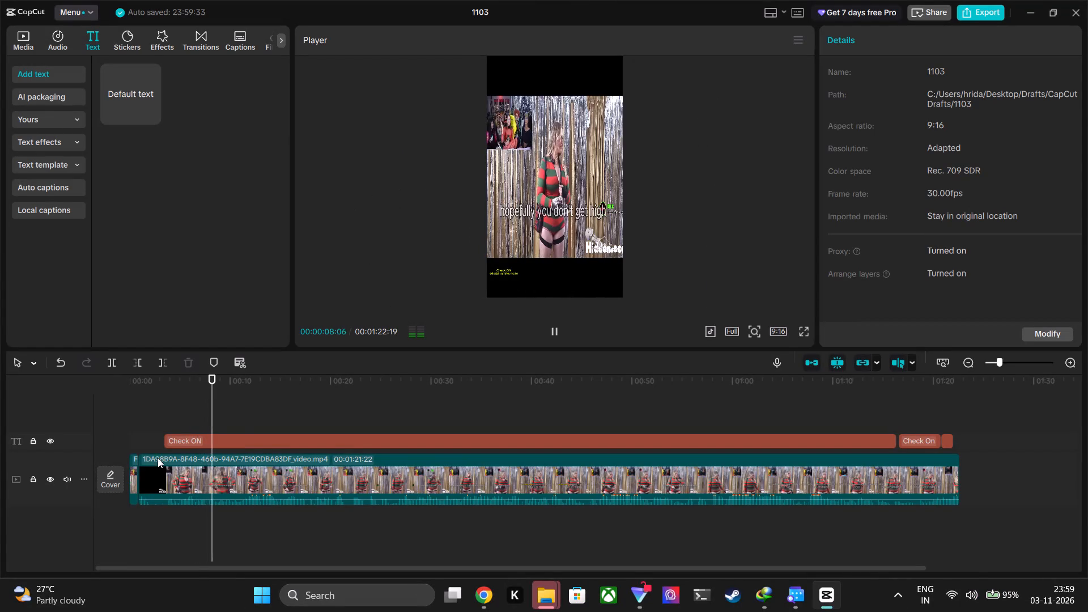
left_click(228, 437)
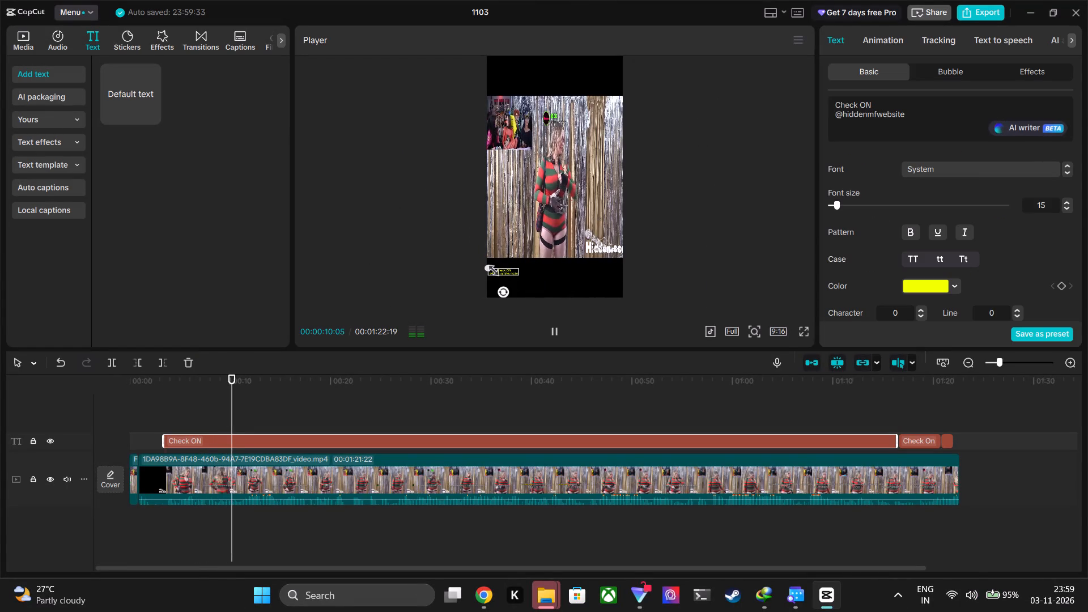
left_click_drag(498, 273, 503, 241)
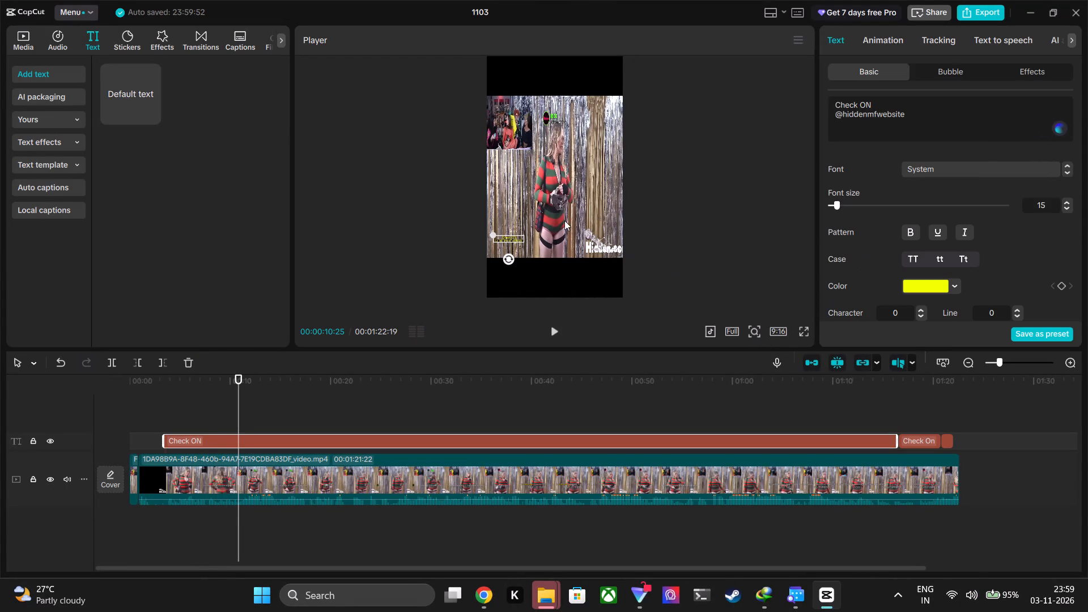
scroll(564, 220, "up", 4)
scroll(605, 140, "up", 5, "ctrl")
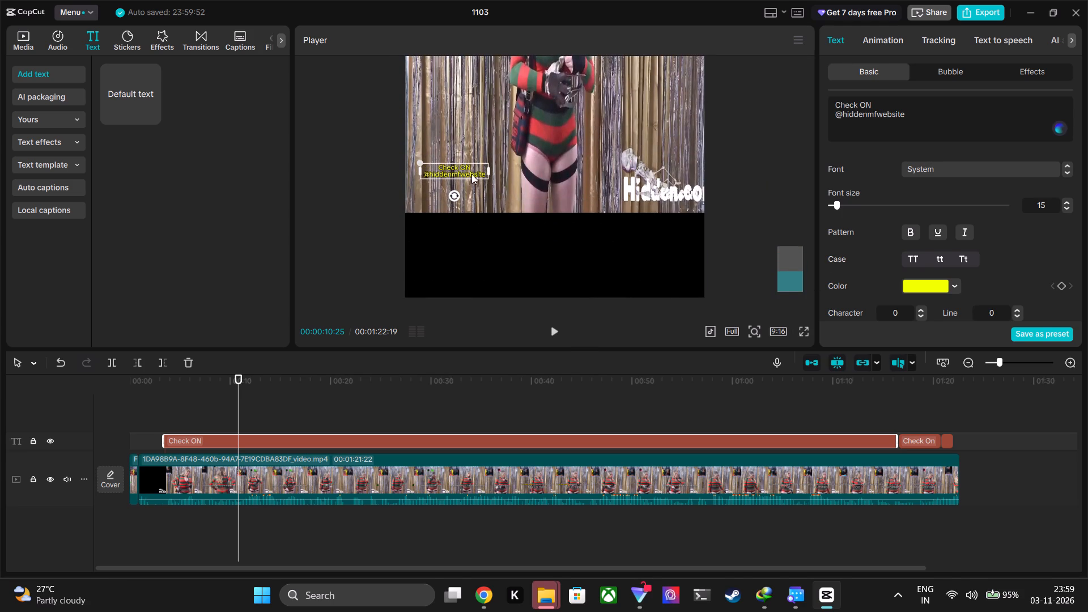
left_click_drag(484, 173, 479, 192)
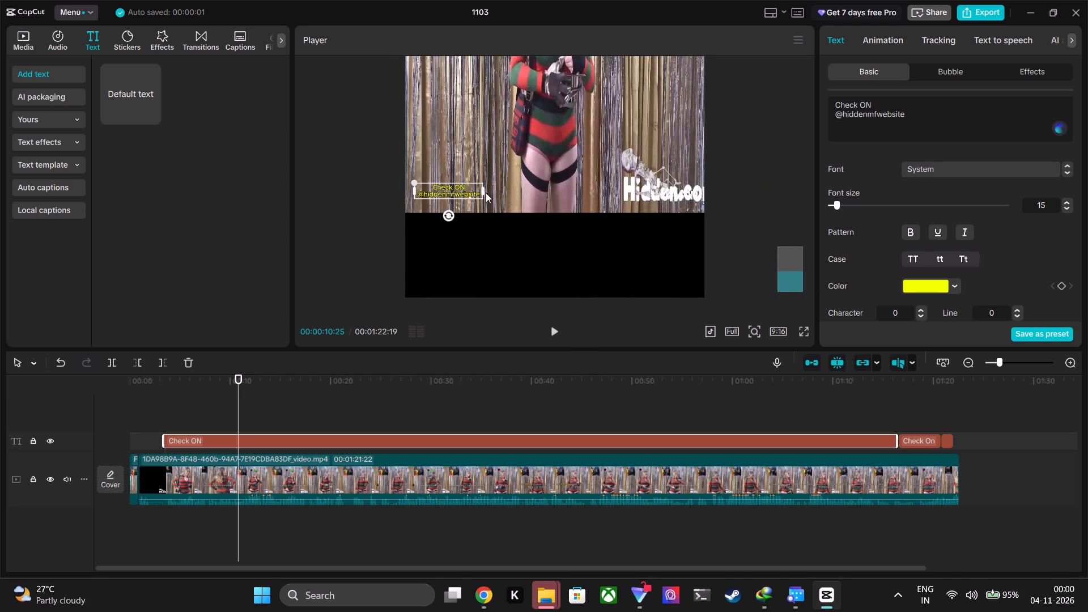
left_click_drag(483, 191, 494, 195)
left_click_drag(493, 196, 489, 200)
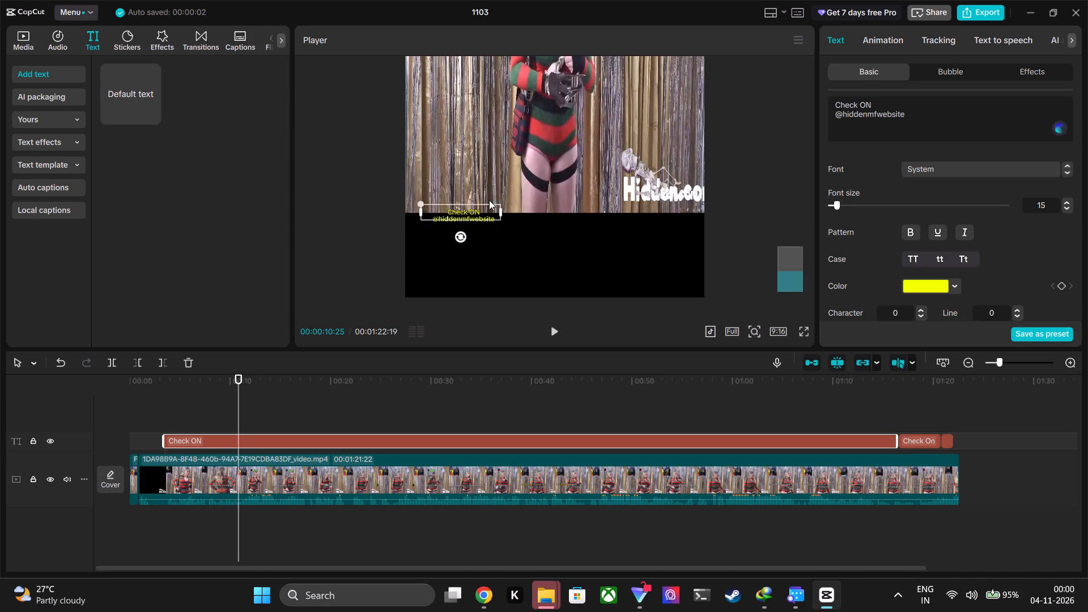
left_click_drag(489, 200, 488, 162)
left_click_drag(409, 148, 407, 124)
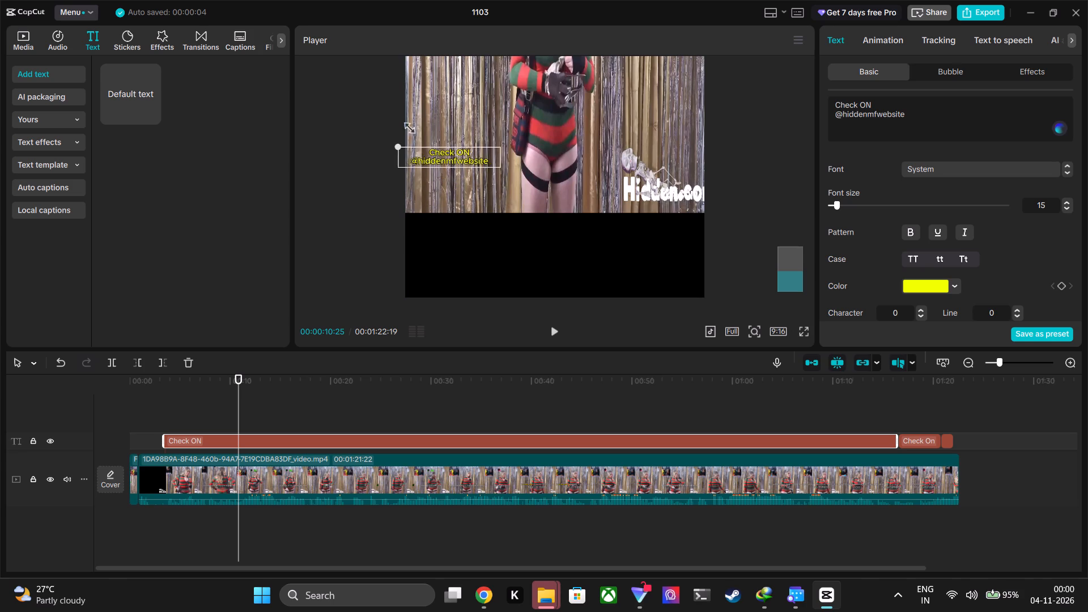
left_click_drag(407, 124, 414, 117)
left_click_drag(460, 154, 470, 150)
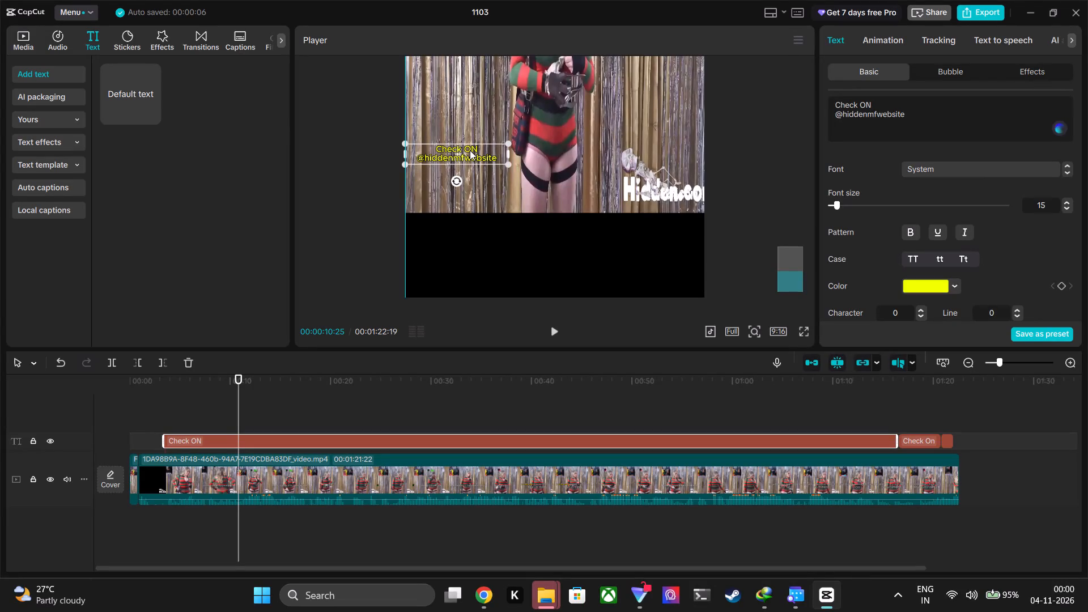
left_click_drag(508, 164, 512, 195)
left_click_drag(488, 155, 487, 165)
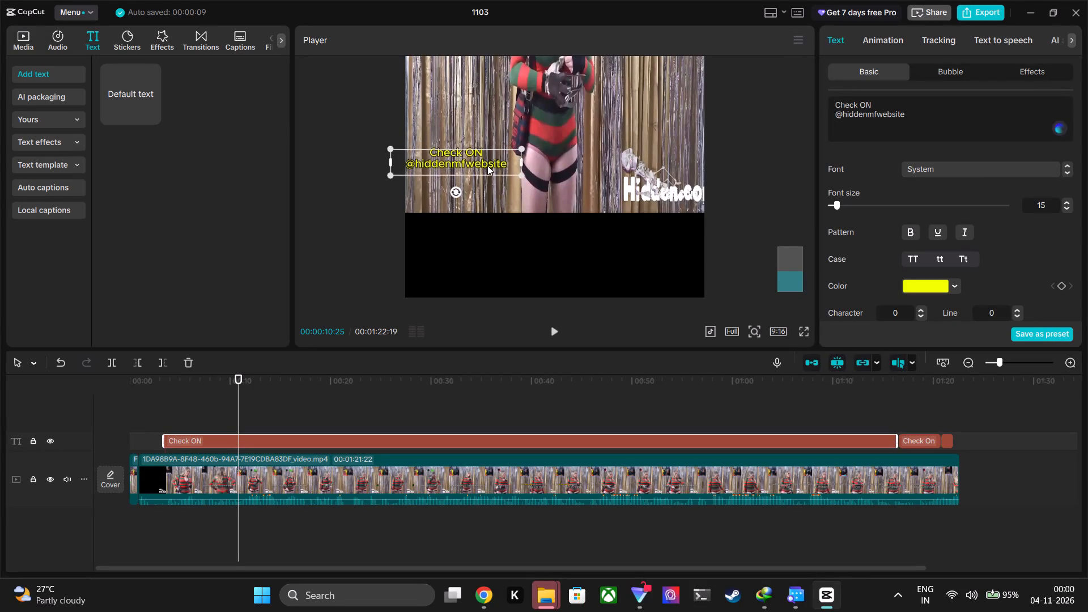
left_click_drag(487, 165, 488, 188)
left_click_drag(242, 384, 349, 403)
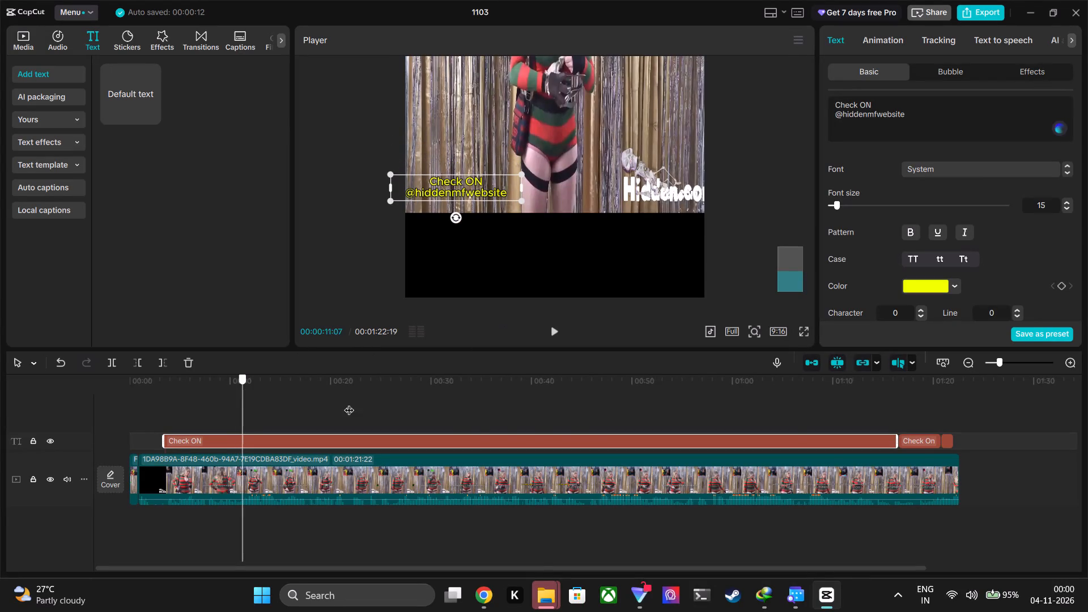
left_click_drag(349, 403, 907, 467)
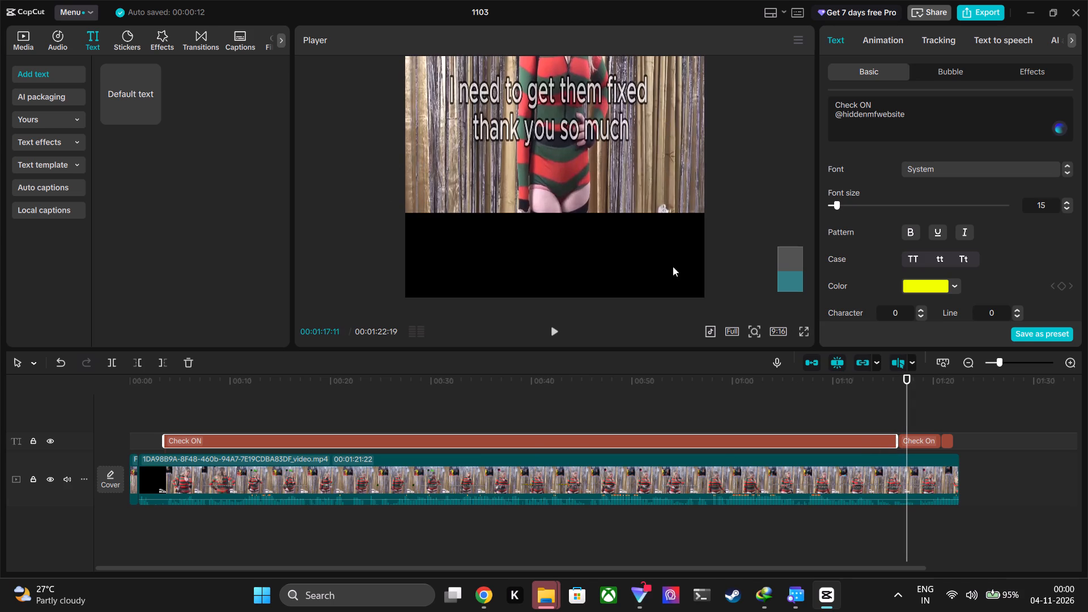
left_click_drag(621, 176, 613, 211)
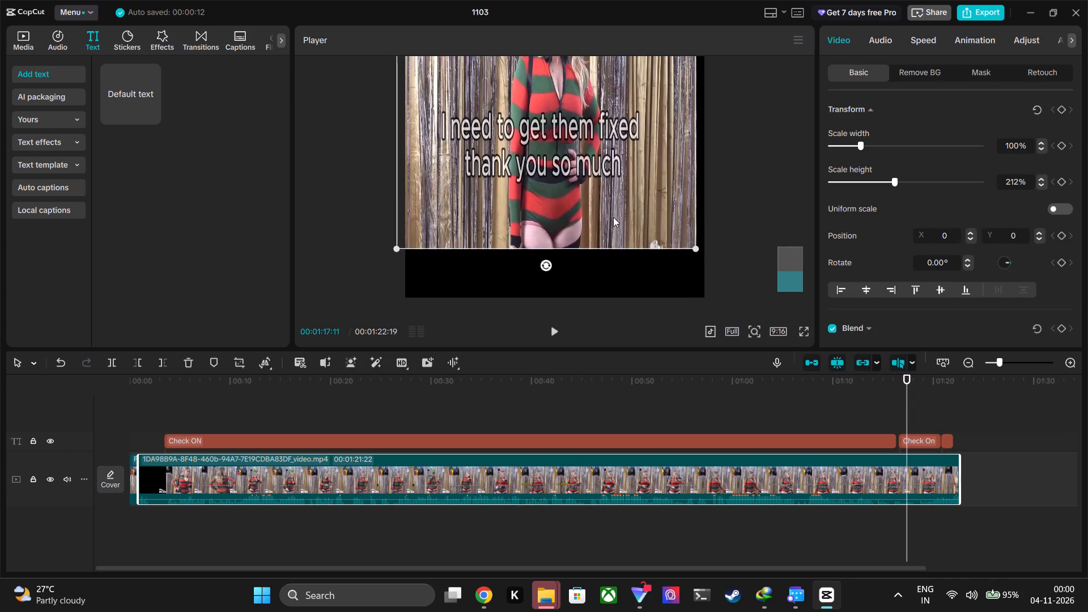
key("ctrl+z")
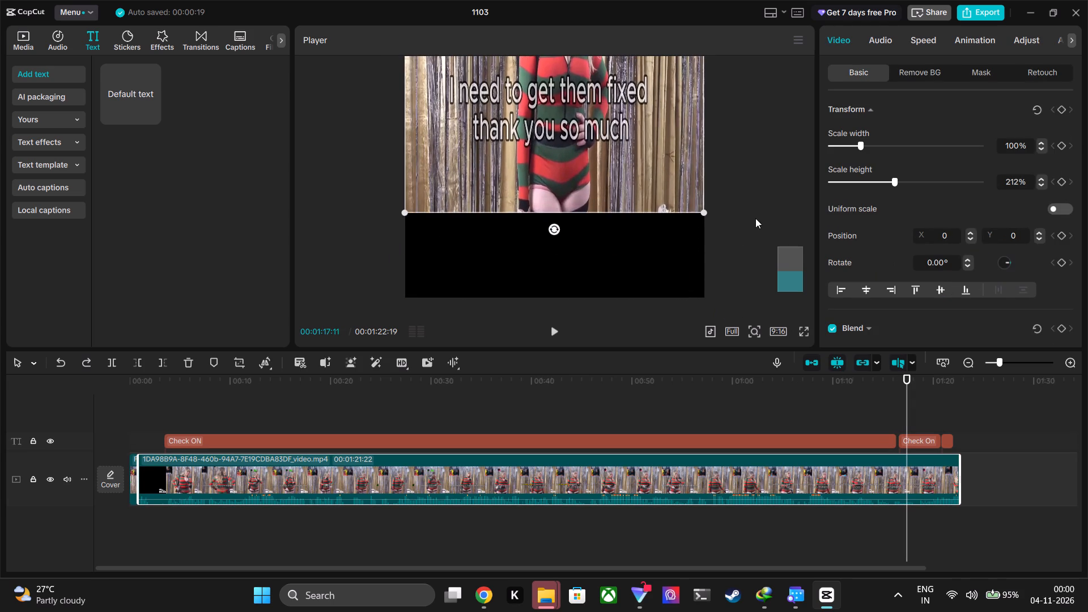
scroll(756, 217, "down", 4)
scroll(761, 192, "up", 13)
scroll(758, 184, "down", 3)
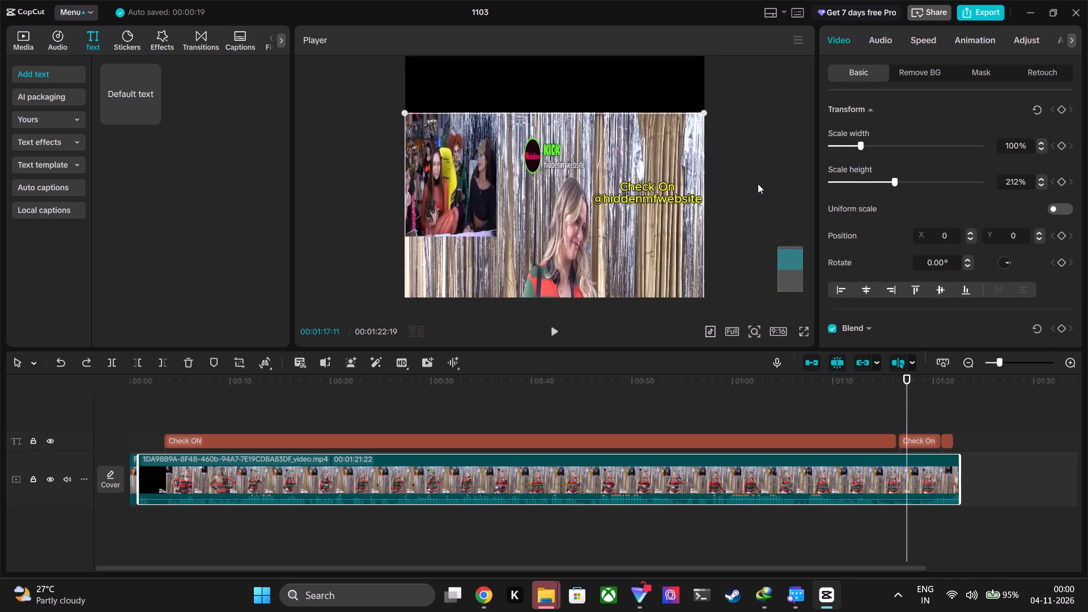
scroll(758, 184, "down", 3)
scroll(758, 184, "up", 2)
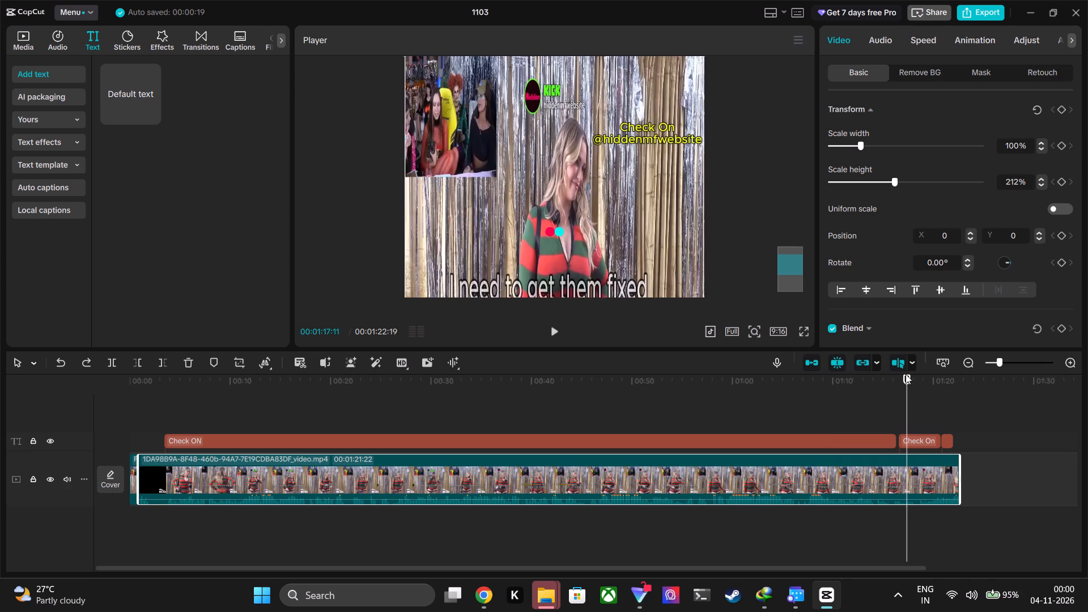
left_click_drag(906, 375, 954, 377)
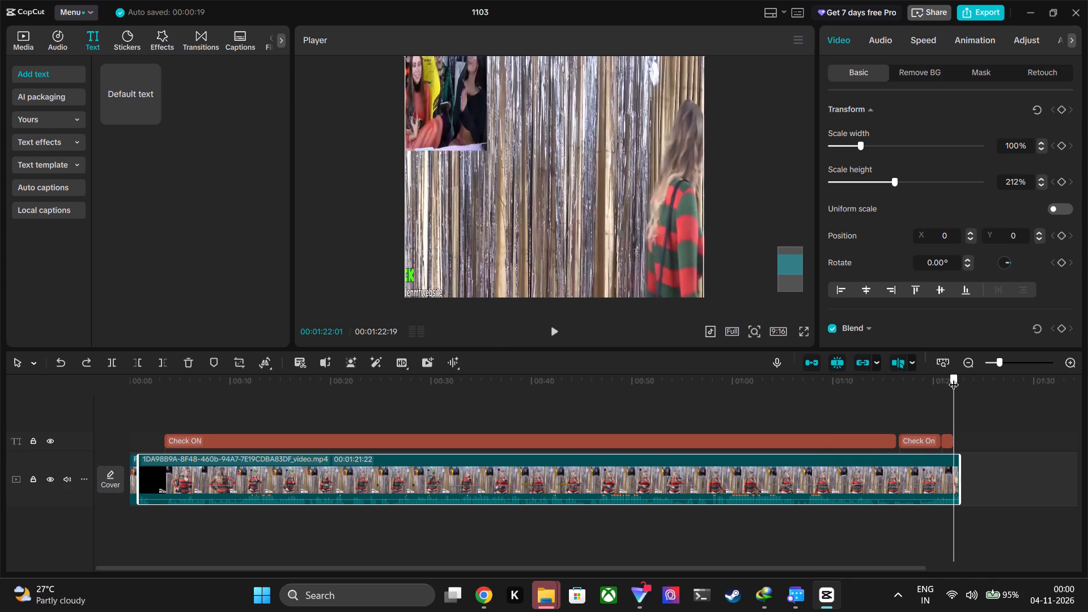
left_click_drag(954, 377, 950, 377)
left_click(942, 441)
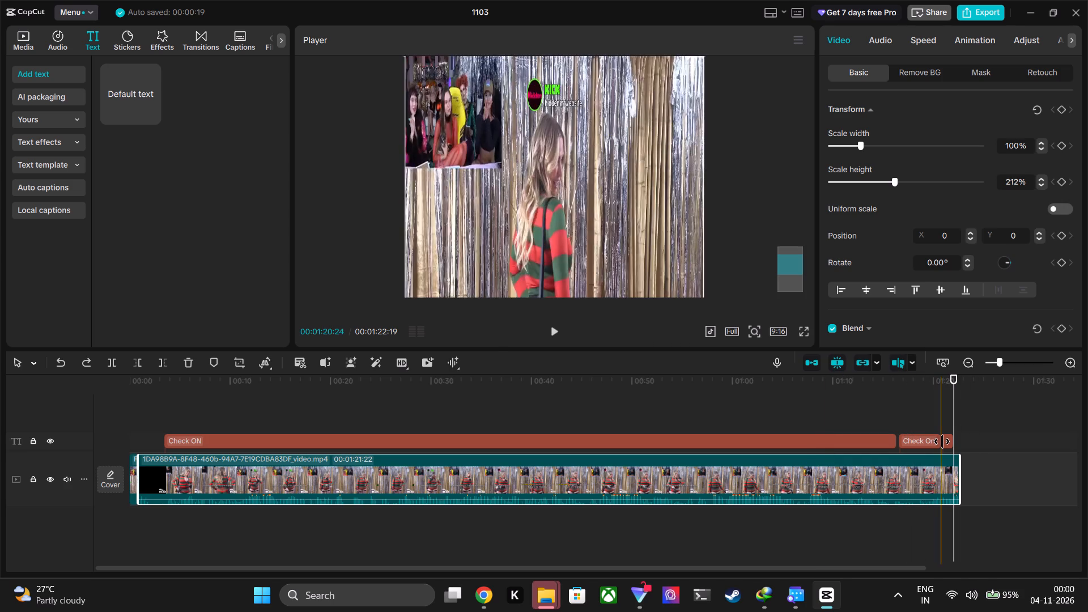
left_click_drag(951, 443, 959, 441)
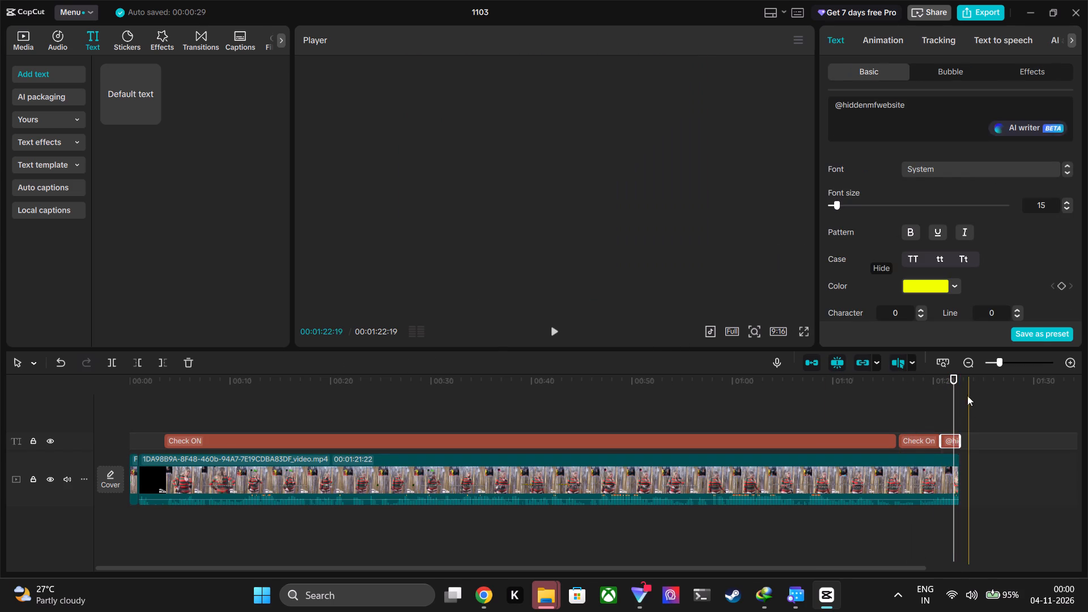
left_click_drag(955, 383, 947, 389)
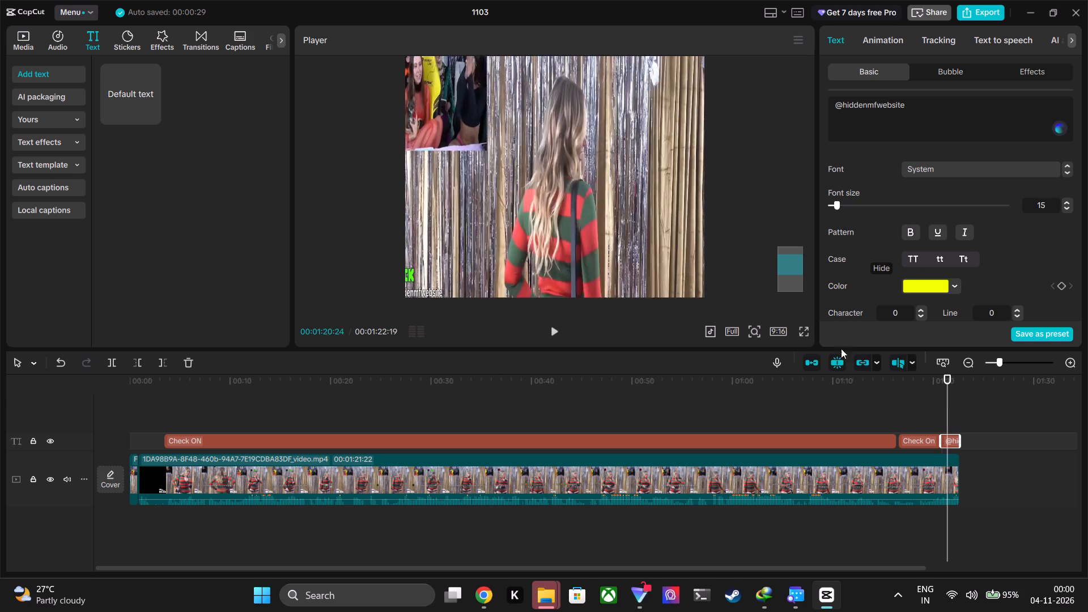
scroll(667, 218, "down", 8)
left_click_drag(606, 229, 607, 189)
left_click_drag(655, 195, 680, 204)
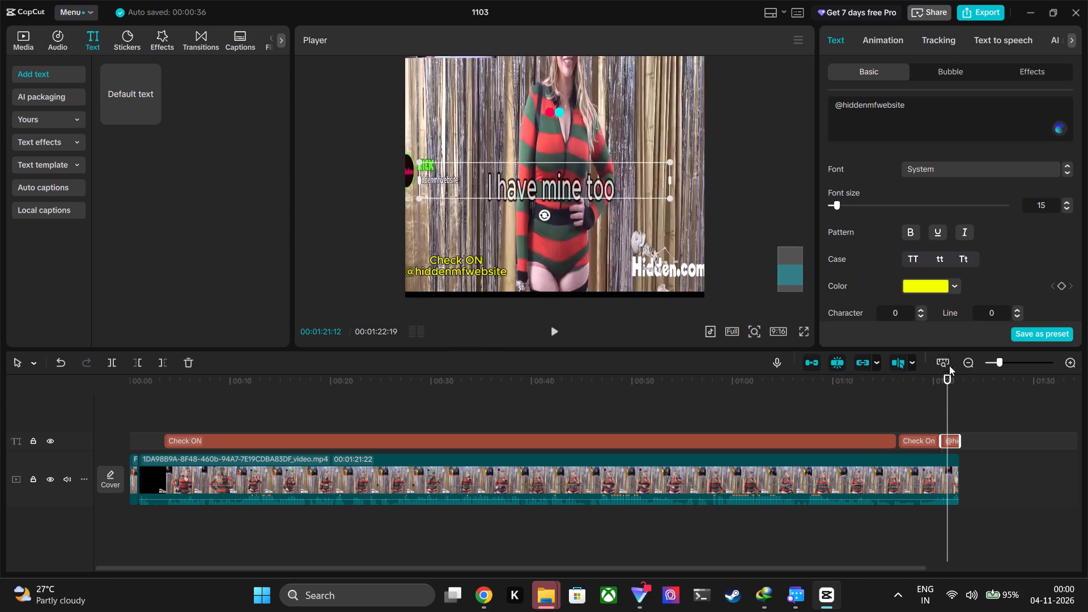
Scrub through the whole timeline to check the placement of the text overlays in the lower part of the frame.
left_click_drag(946, 375, 940, 380)
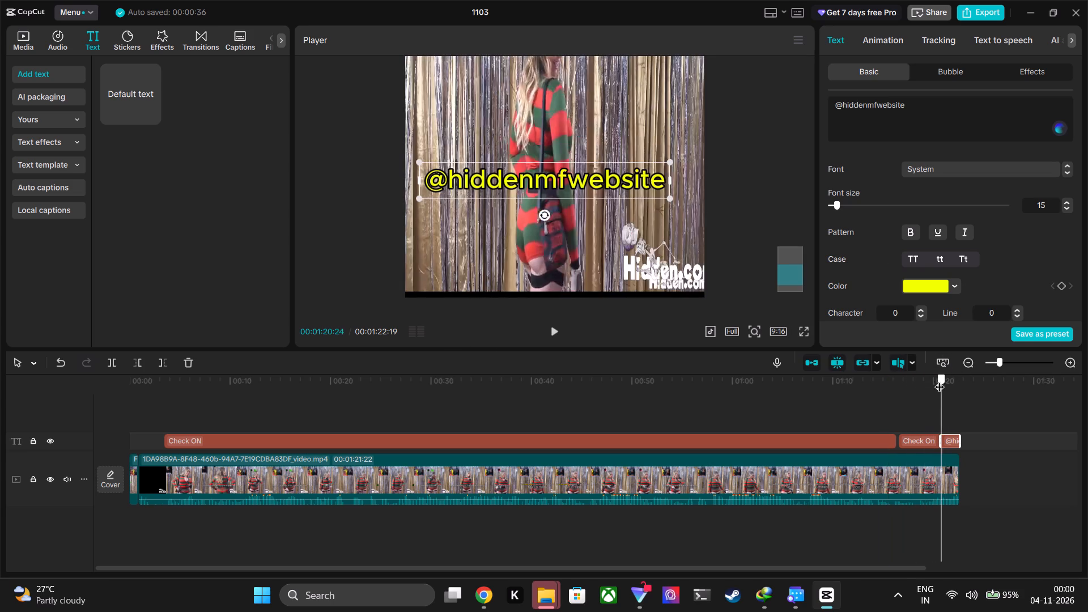
left_click_drag(940, 380, 932, 394)
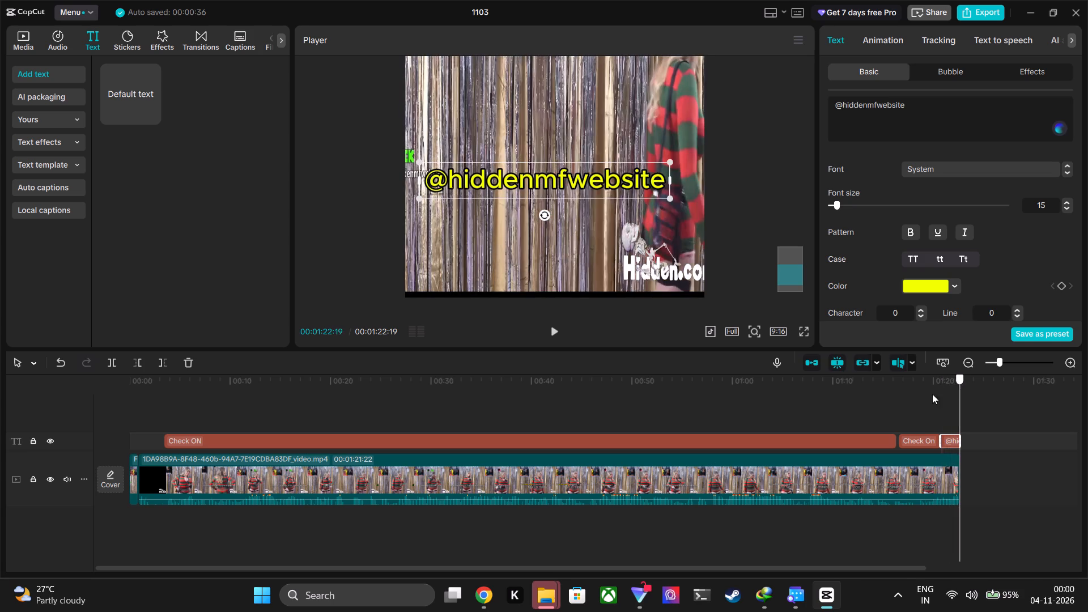
left_click_drag(932, 394, 100, 358)
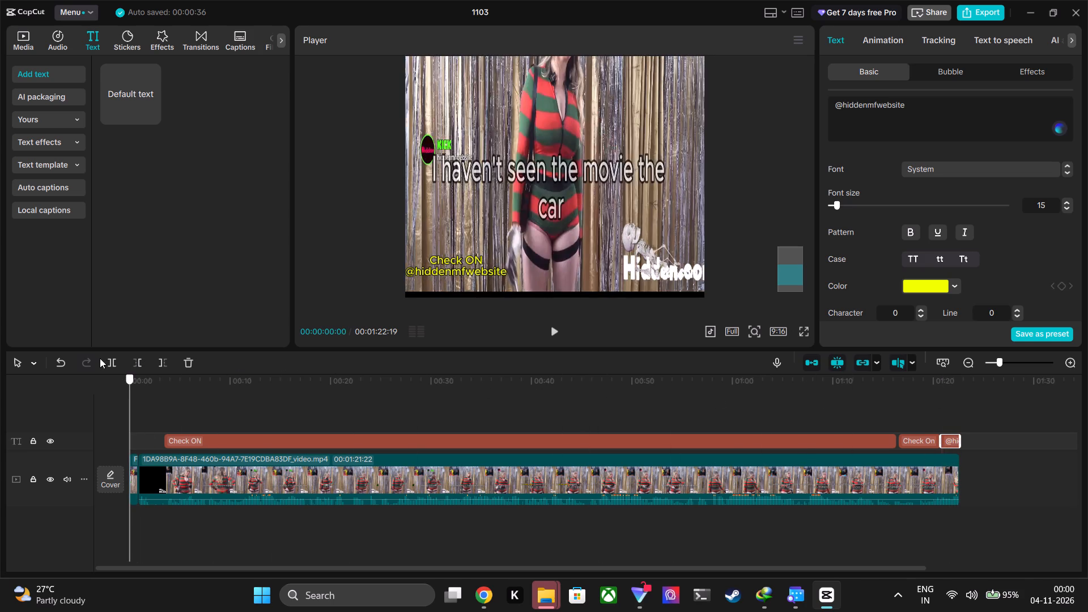
left_click_drag(100, 358, 106, 364)
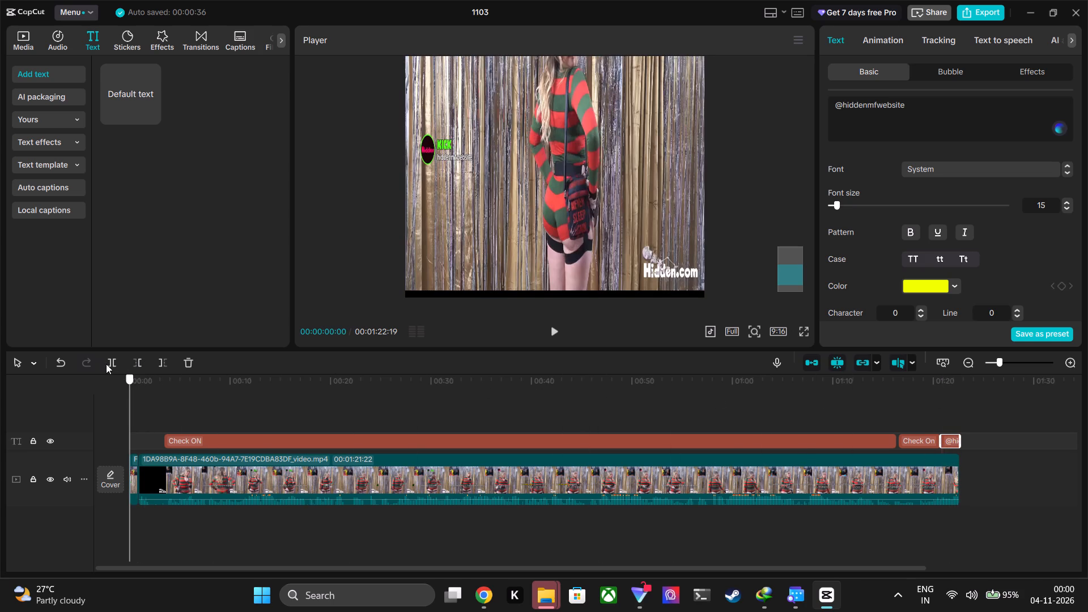
left_click_drag(106, 364, 106, 360)
scroll(512, 209, "up", 7)
scroll(520, 202, "down", 4)
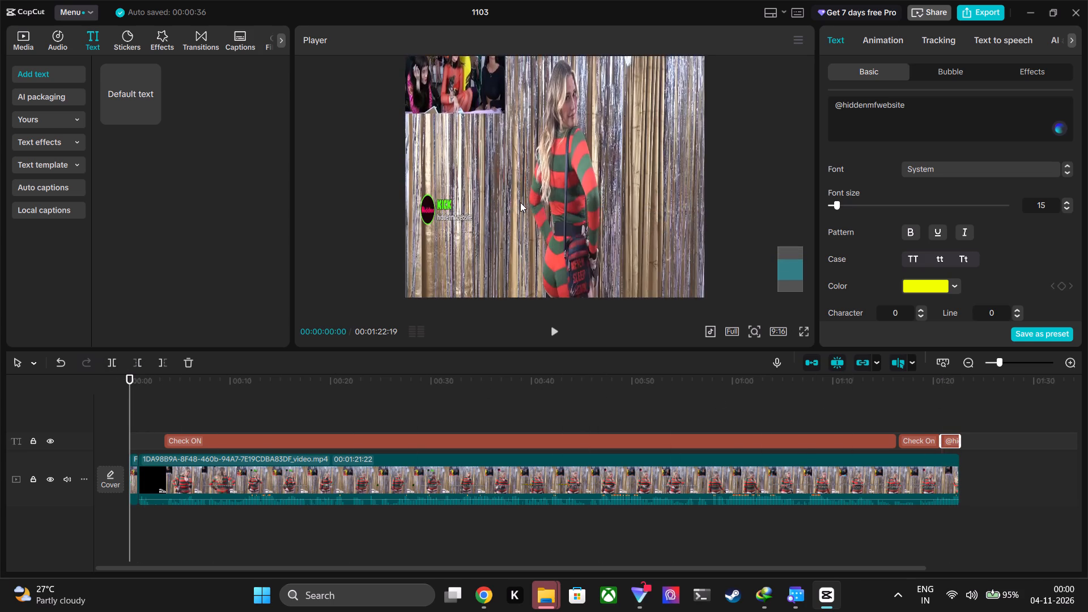
scroll(520, 202, "down", 8)
left_click_drag(129, 378, 137, 380)
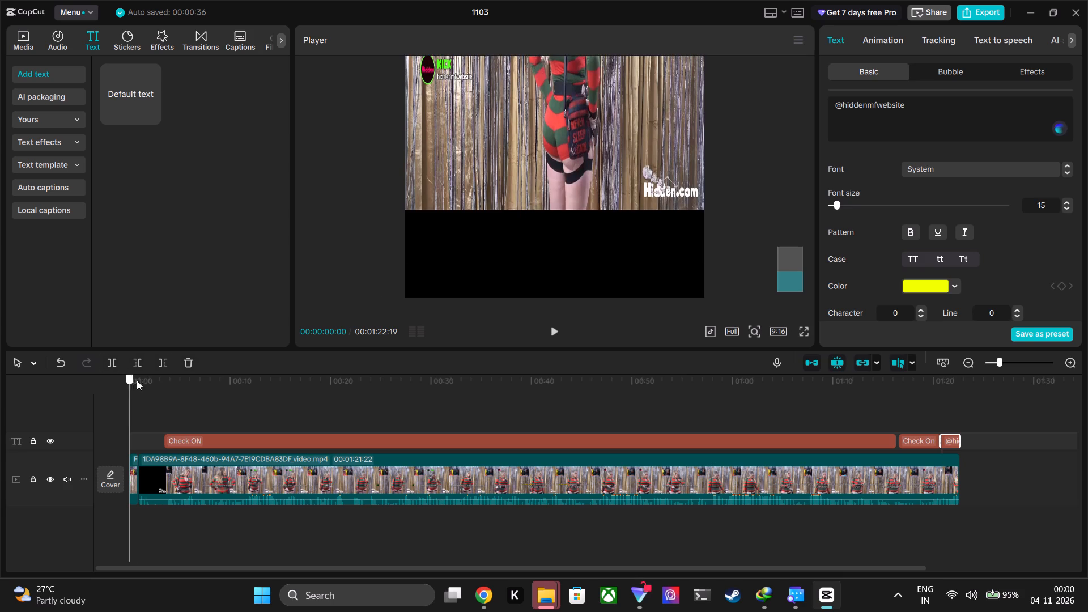
left_click_drag(137, 380, 179, 394)
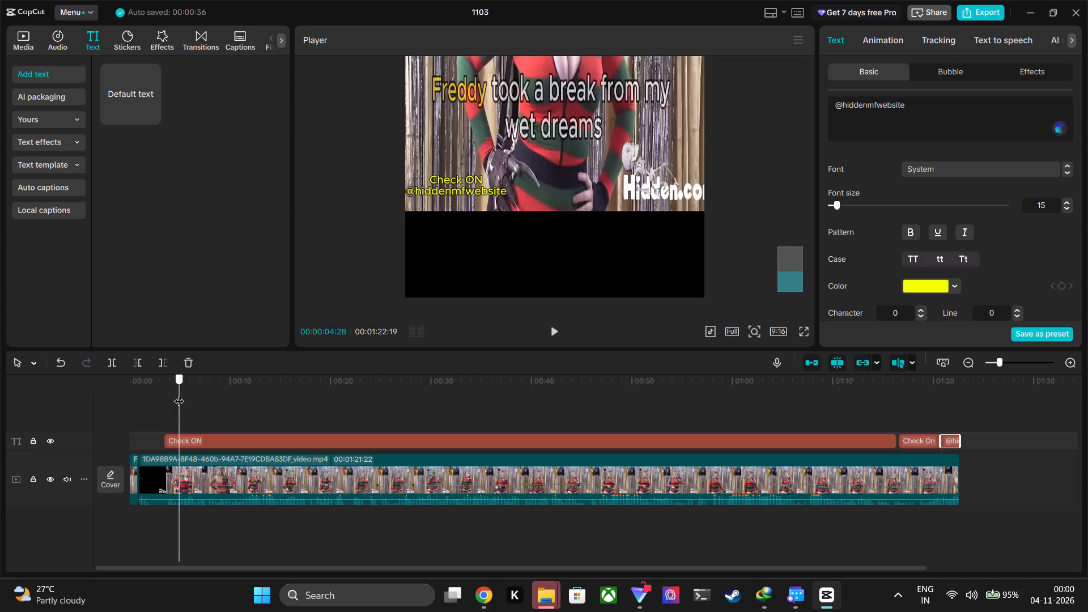
left_click_drag(179, 394, 620, 472)
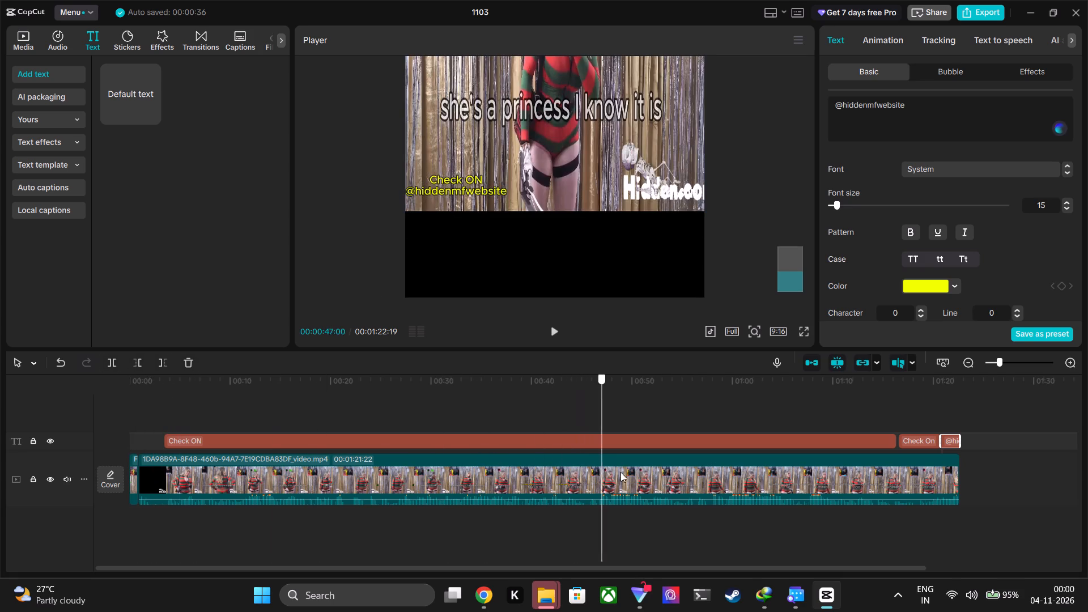
left_click_drag(620, 472, 858, 508)
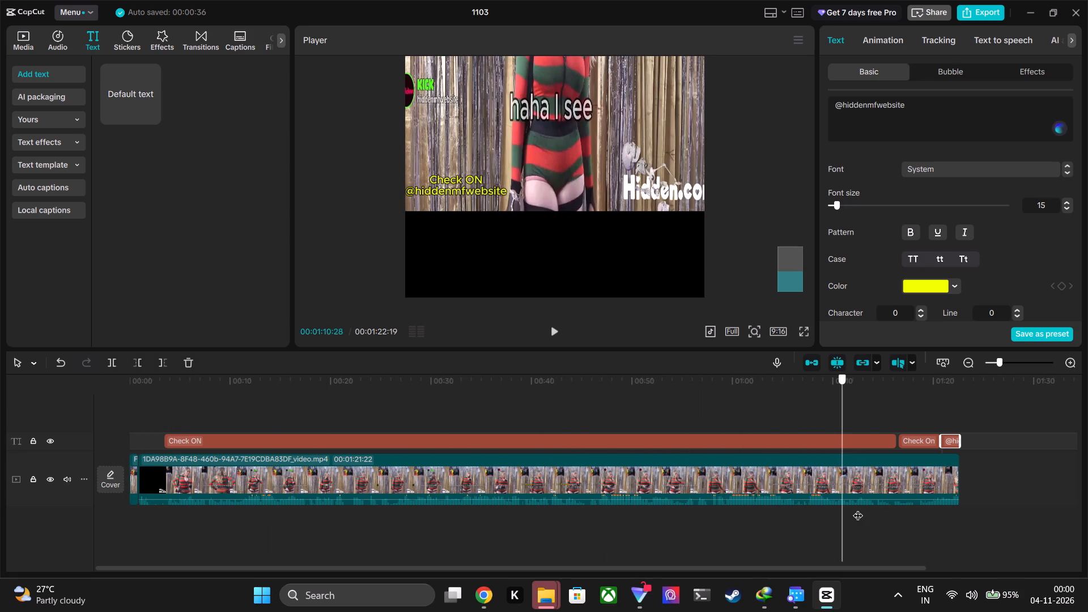
left_click_drag(858, 508, 261, 436)
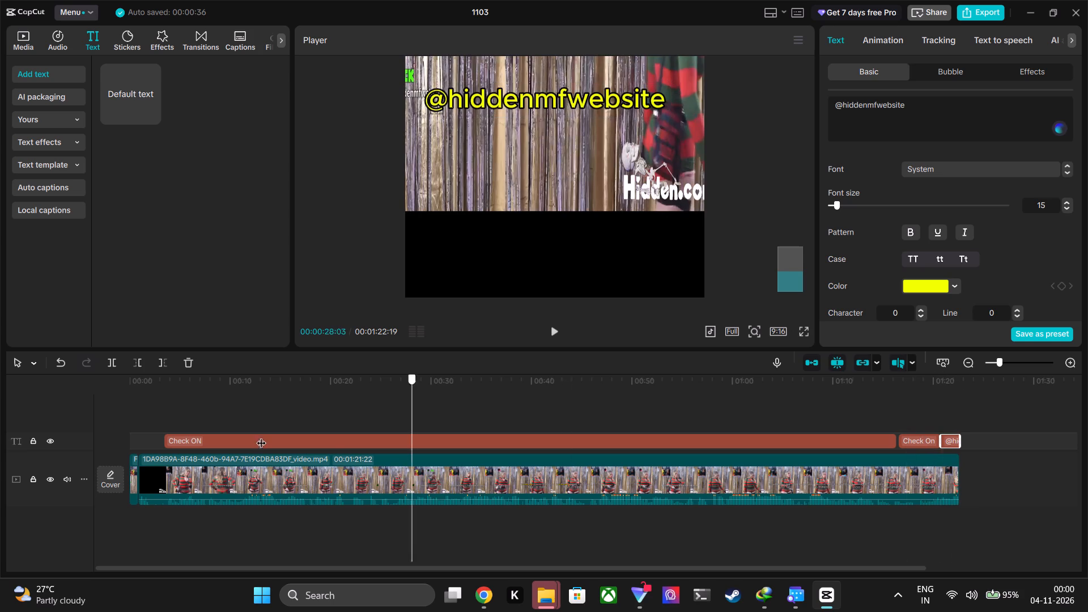
left_click_drag(261, 436, 182, 423)
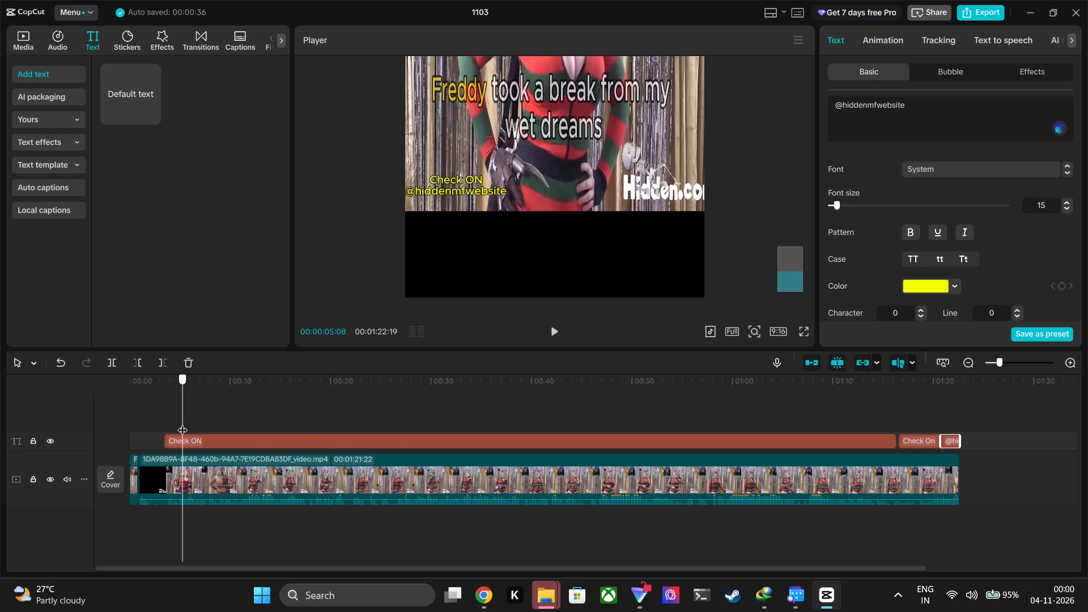
left_click_drag(182, 423, 211, 432)
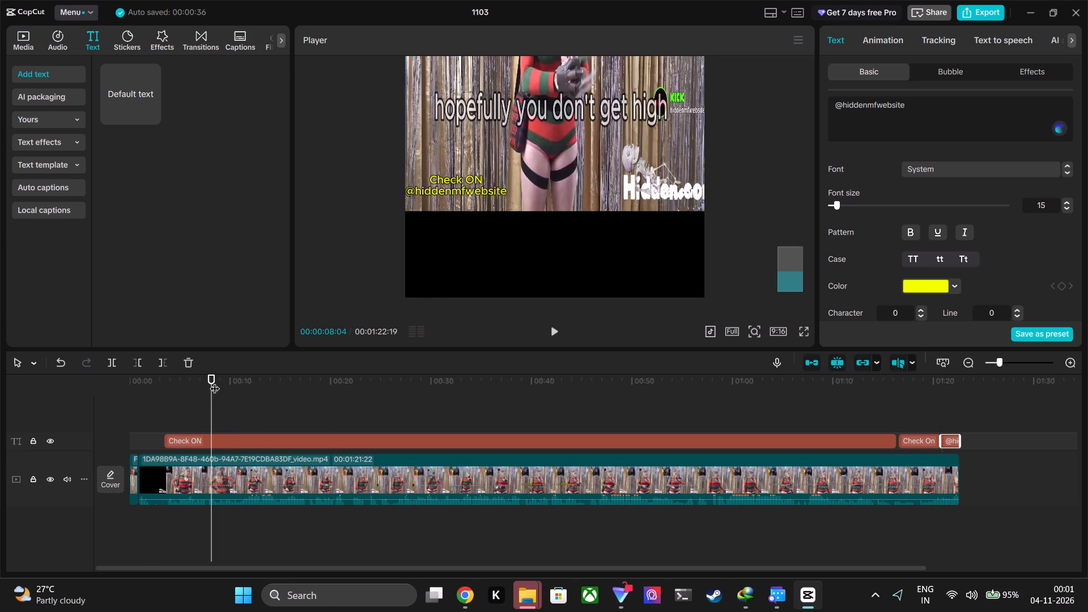
left_click_drag(215, 381, 835, 469)
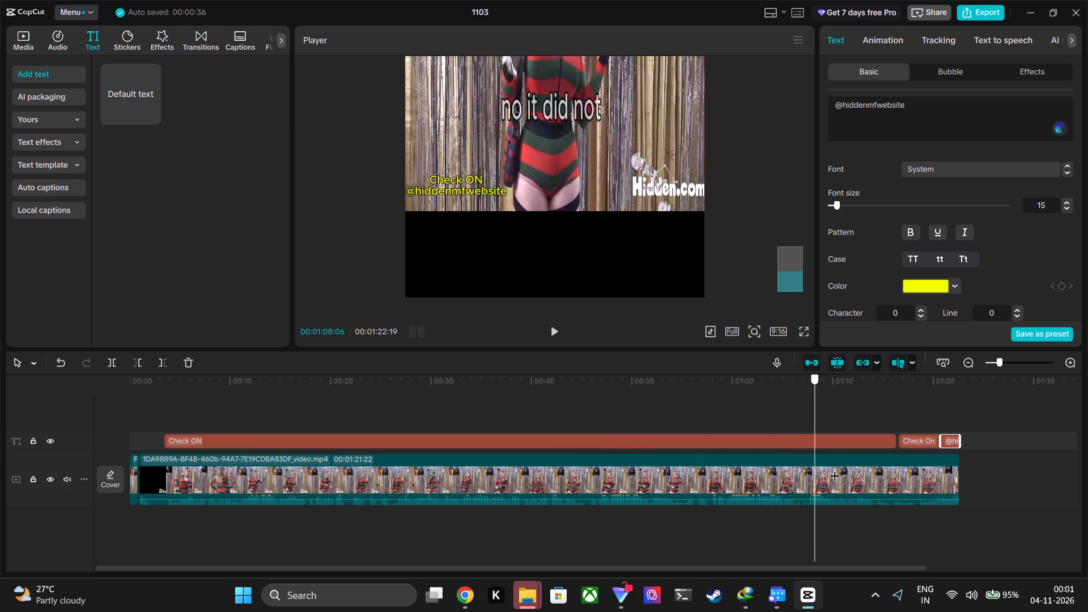
left_click_drag(835, 469, 917, 473)
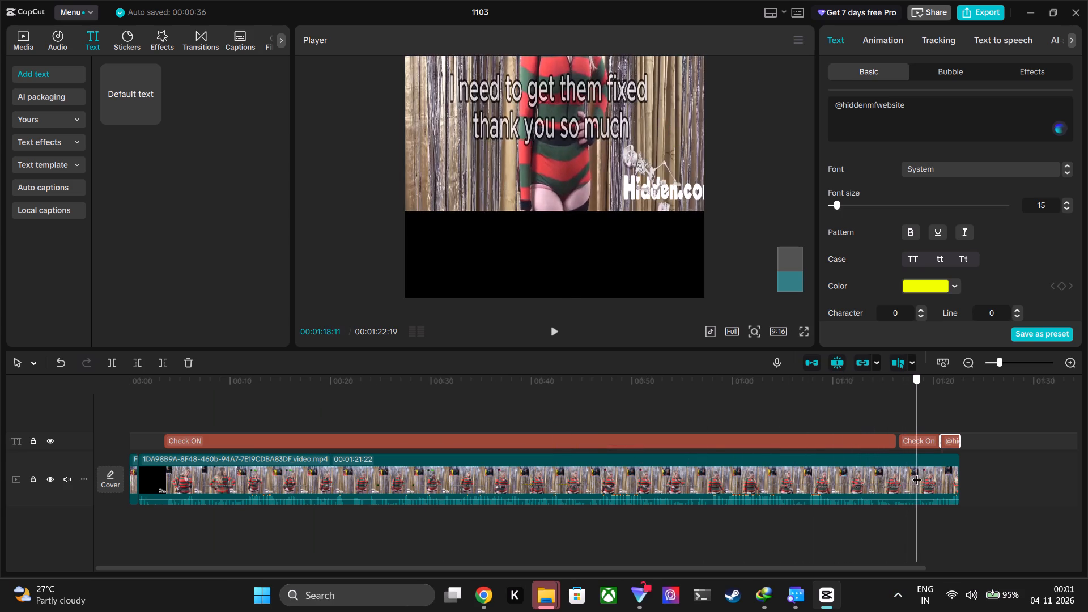
left_click_drag(917, 473, 981, 469)
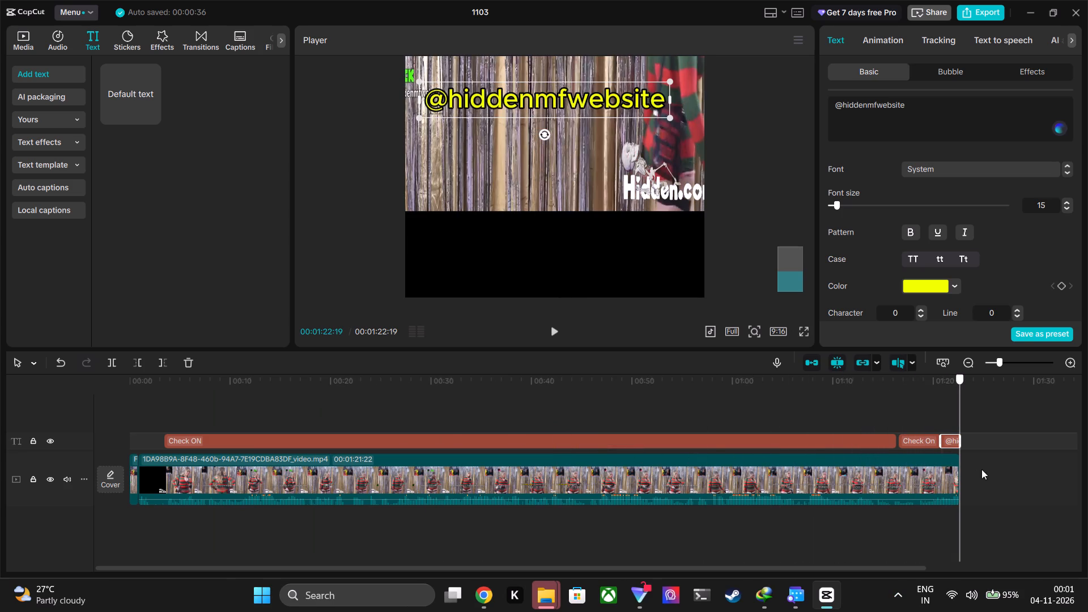
left_click_drag(981, 469, 749, 453)
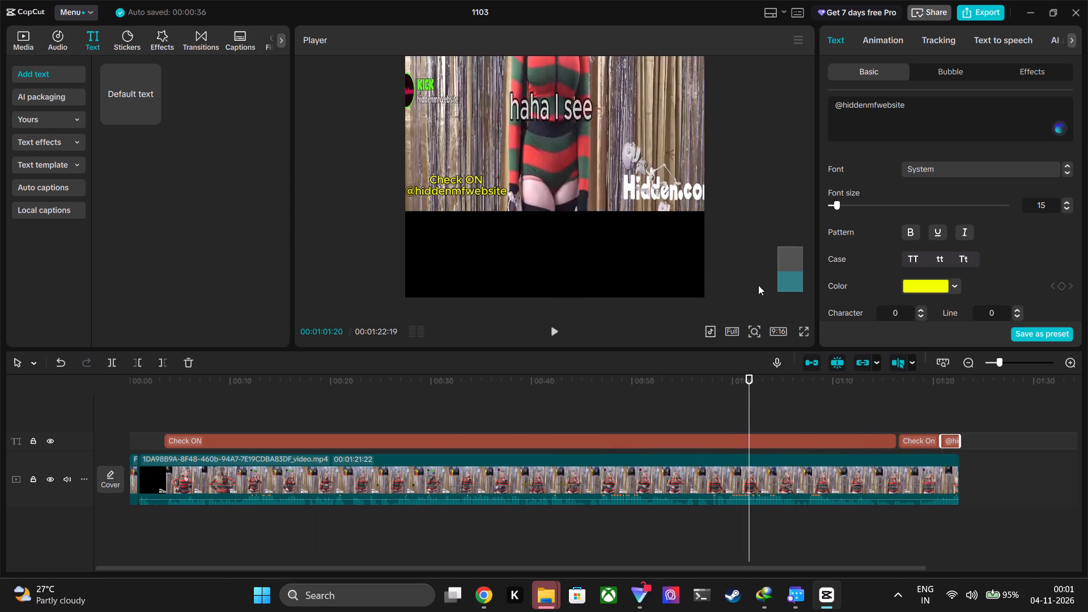
Check the upper part of the frame by playing short passages from about one minute through to the end.
scroll(758, 285, "up", 6)
scroll(741, 257, "down", 3)
scroll(741, 257, "up", 6)
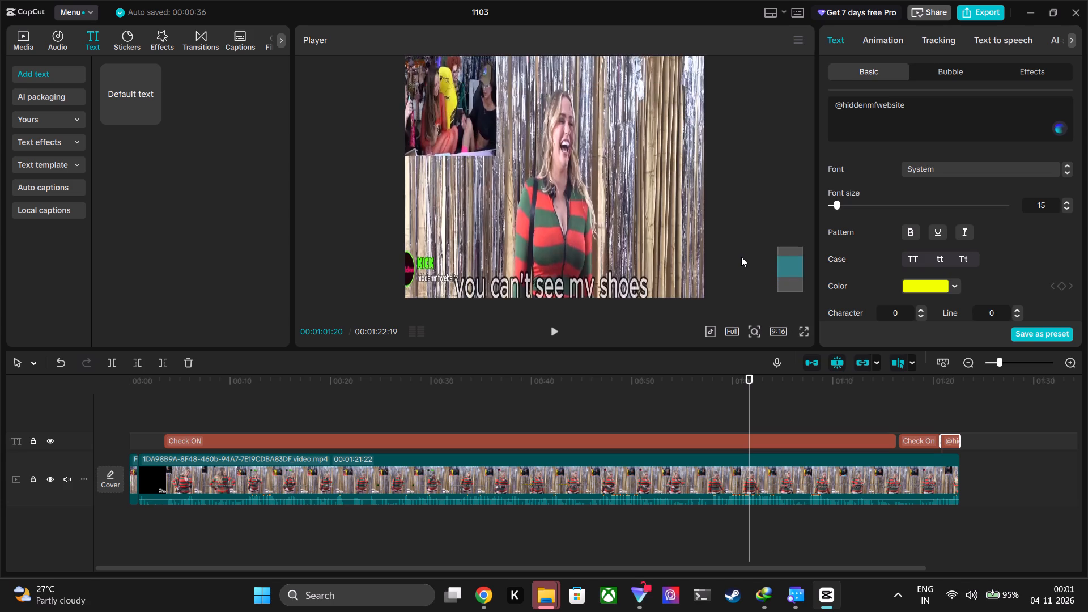
scroll(741, 257, "up", 1)
scroll(741, 257, "down", 2)
left_click_drag(750, 393, 737, 397)
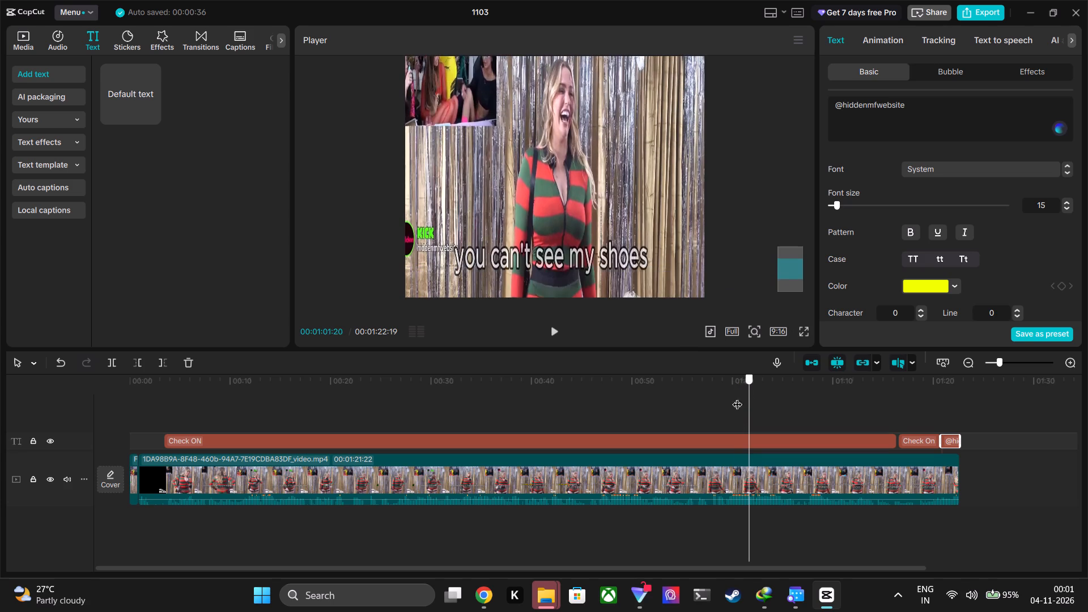
left_click_drag(737, 397, 711, 402)
key("space")
key("space")
key("space")
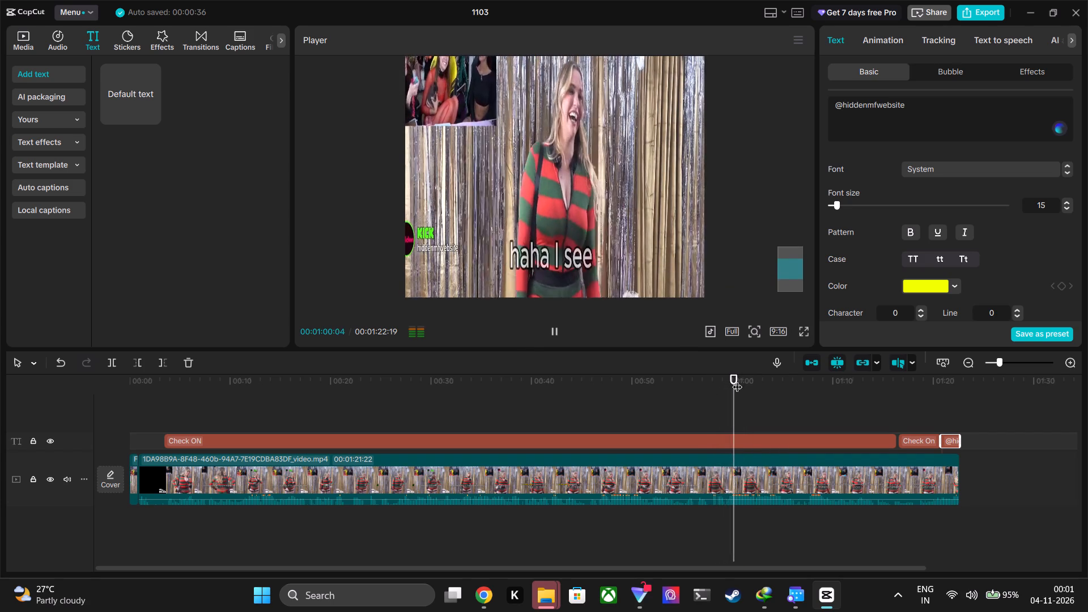
left_click_drag(737, 380, 800, 392)
key("space")
key("space")
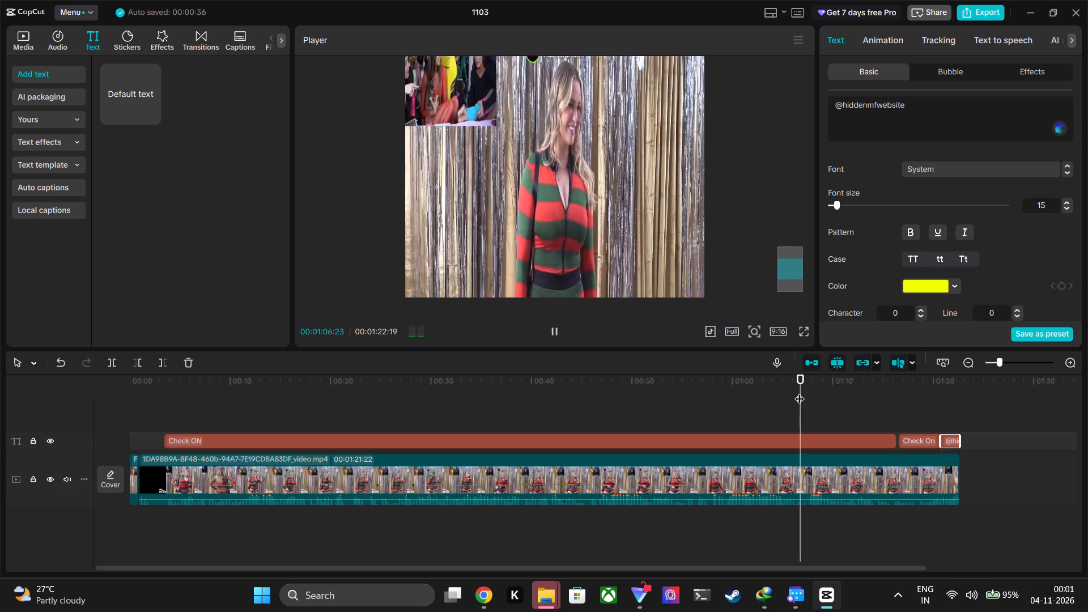
left_click_drag(800, 392, 1084, 390)
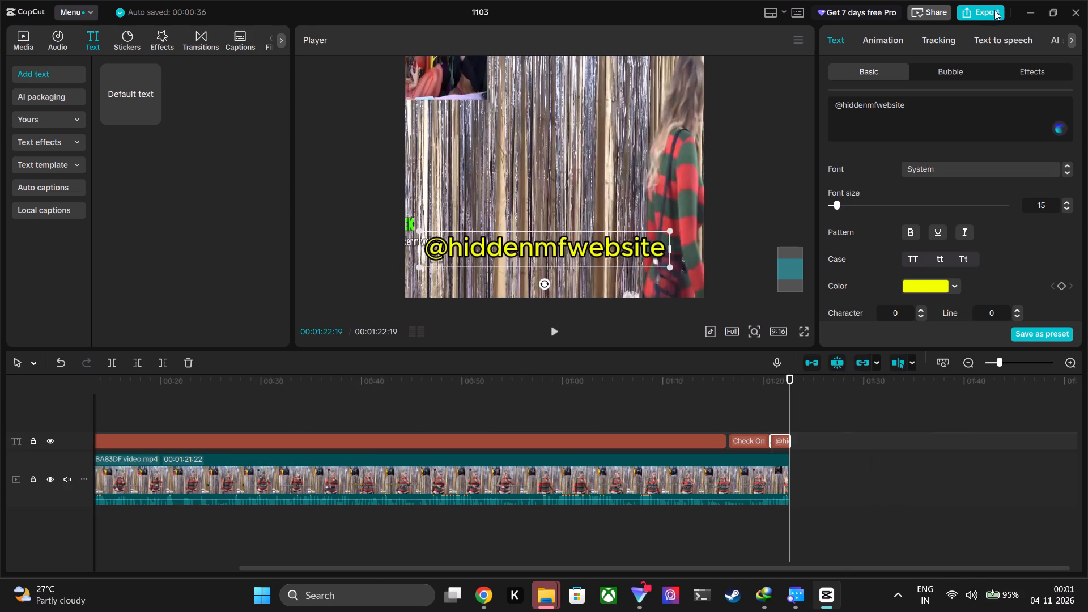
Switch to the Chrome window showing the YouTube Studio channel content page with the draft video.
left_click(484, 599)
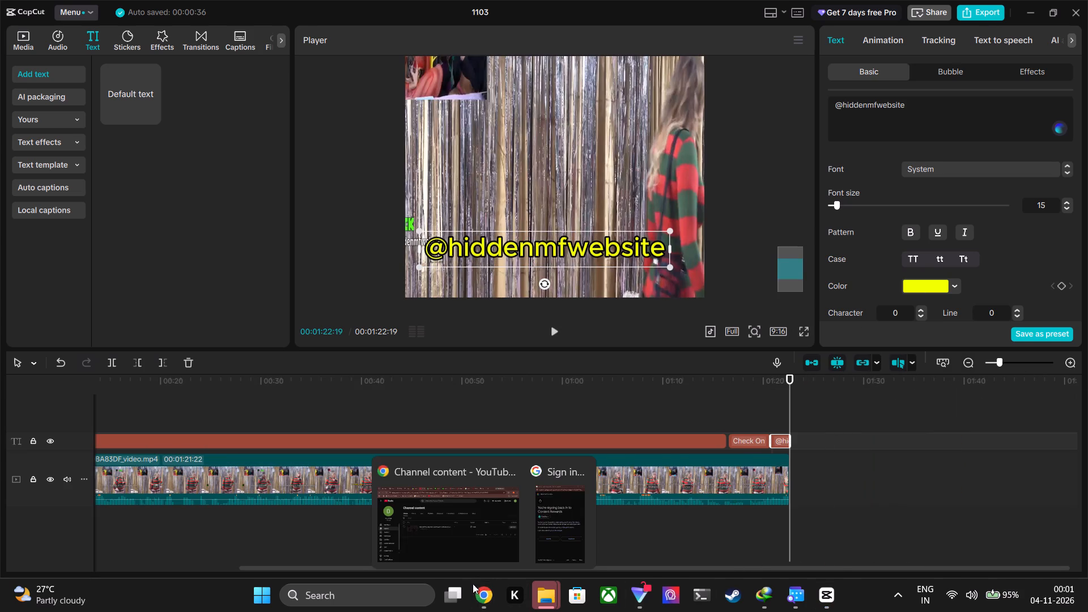
left_click(436, 536)
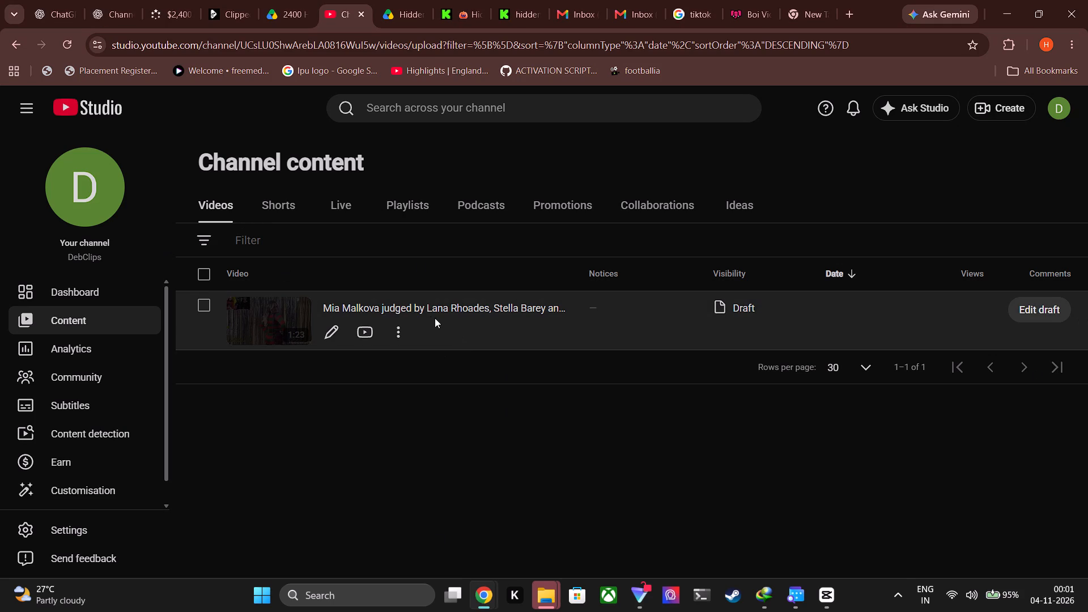
Open the draft video's details and watch the uploaded version full screen on its YouTube watch page, closing that page when done.
left_click(419, 309)
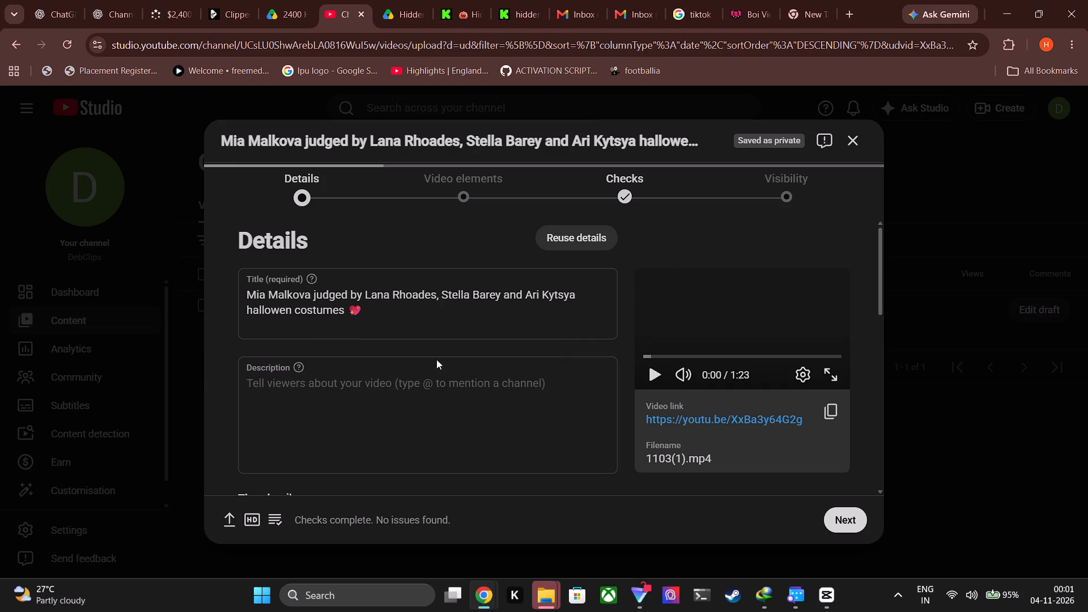
left_click(753, 416)
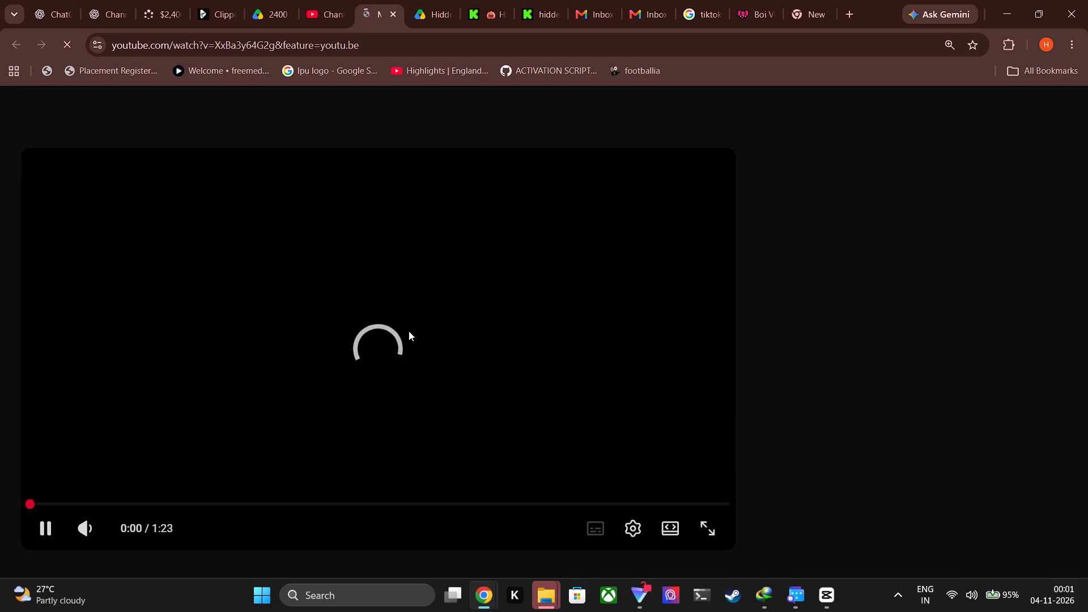
left_click(697, 526)
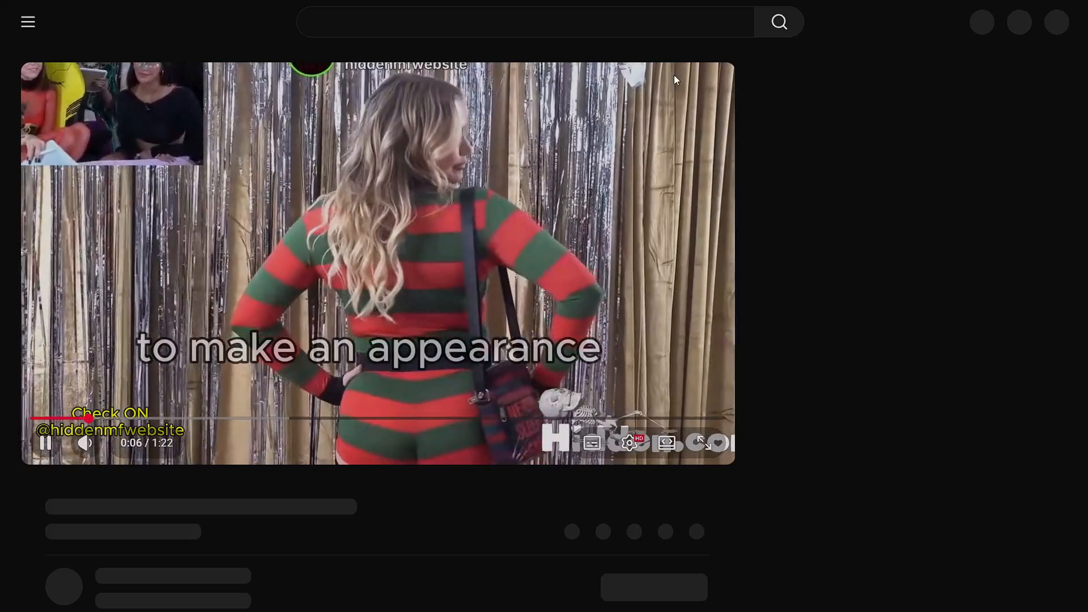
left_click(536, 54)
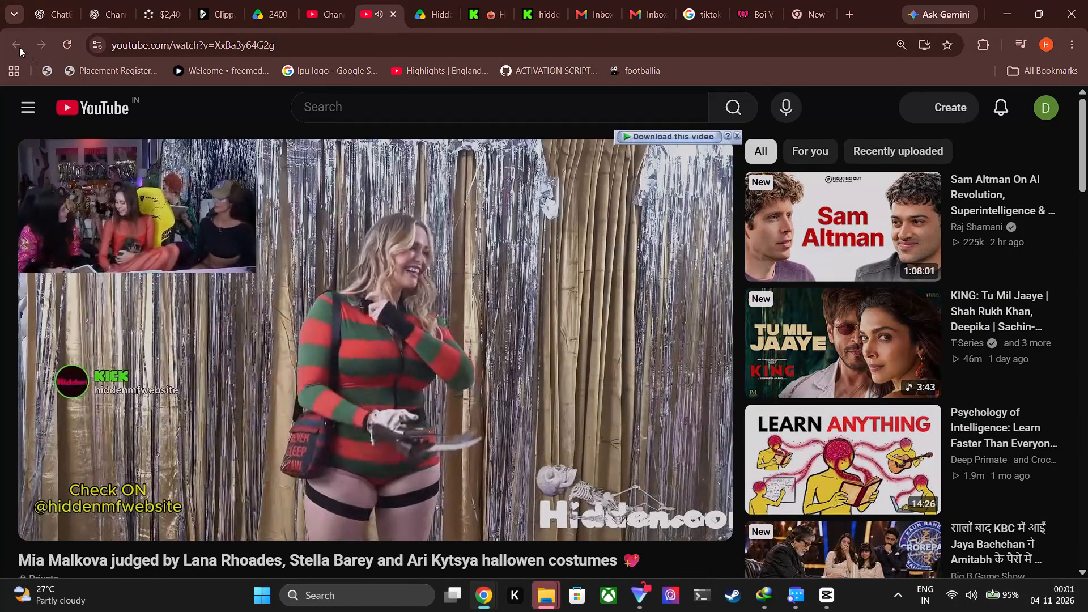
left_click(19, 46)
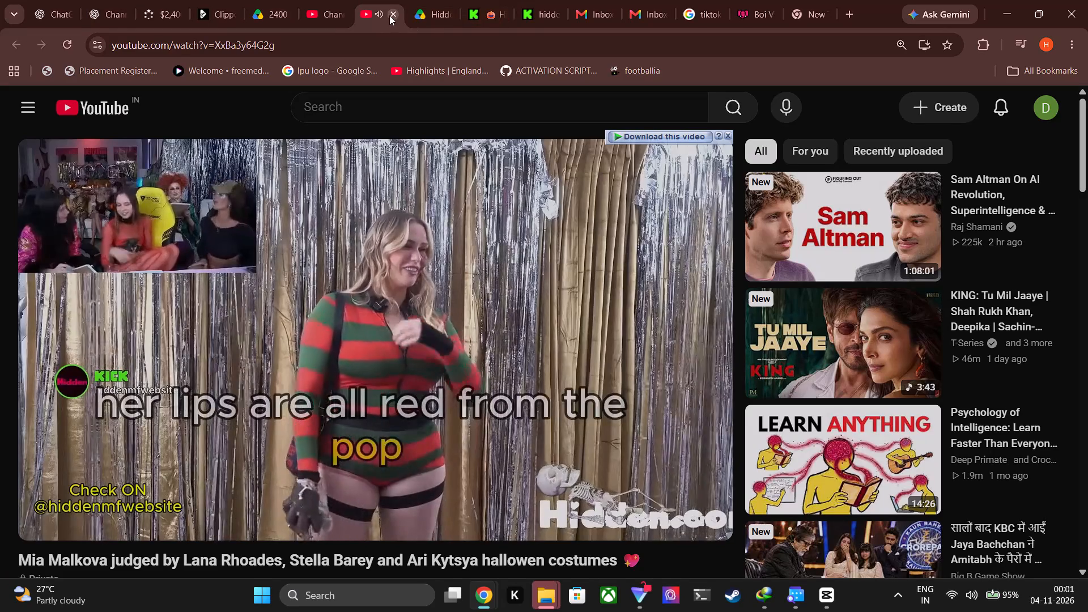
left_click(389, 15)
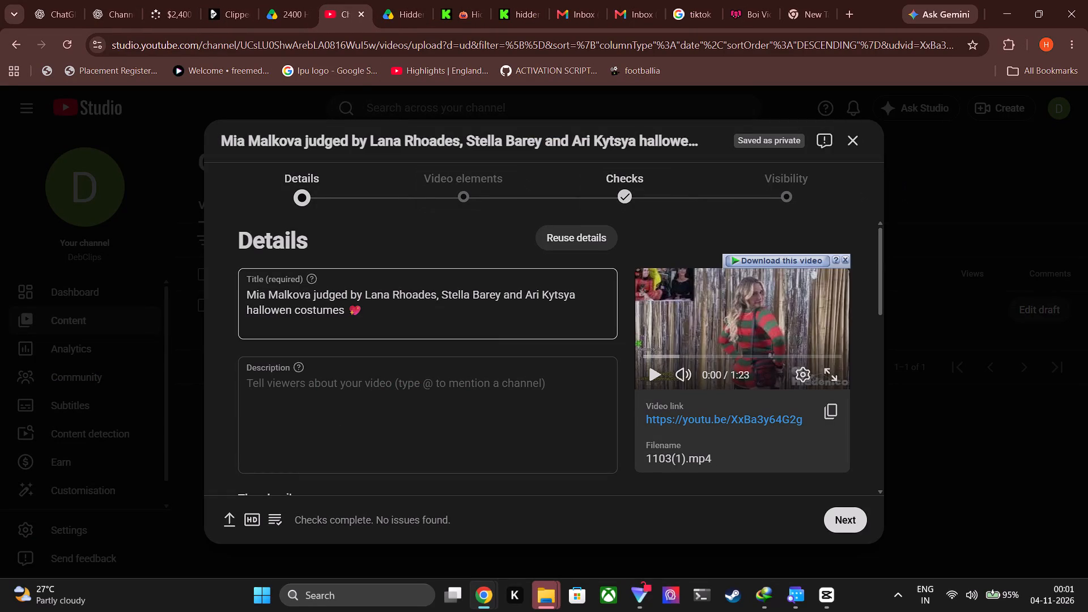
Copy the draft video's full title from its details and close the draft.
left_click(495, 320)
key("ctrl+a")
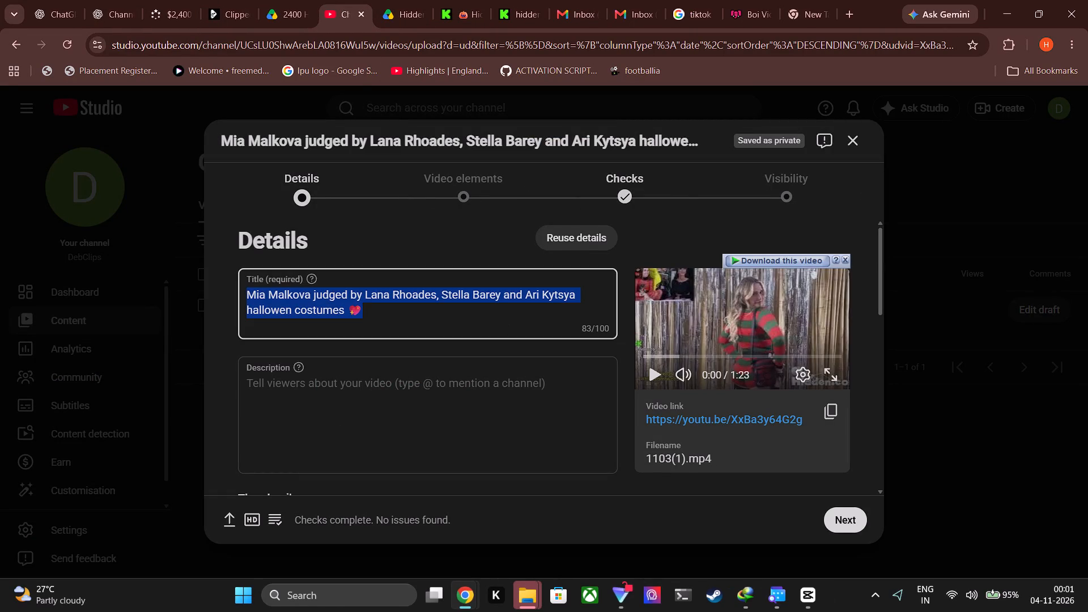
key("ctrl+c")
left_click(855, 133)
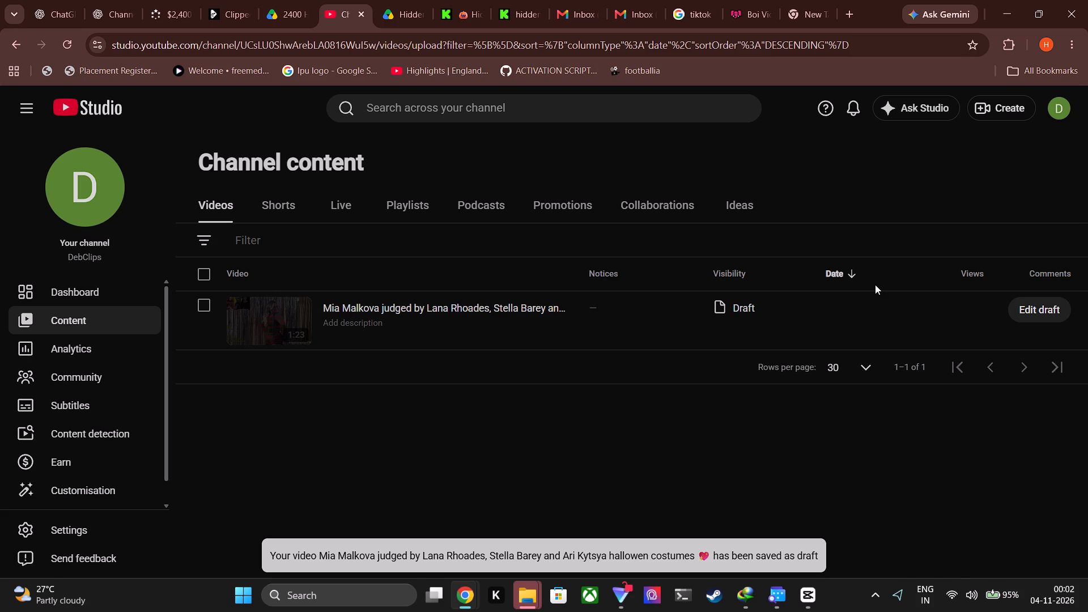
Open the DebClips channel page on YouTube and go to the management page for its videos.
scroll(835, 214, "left", 11)
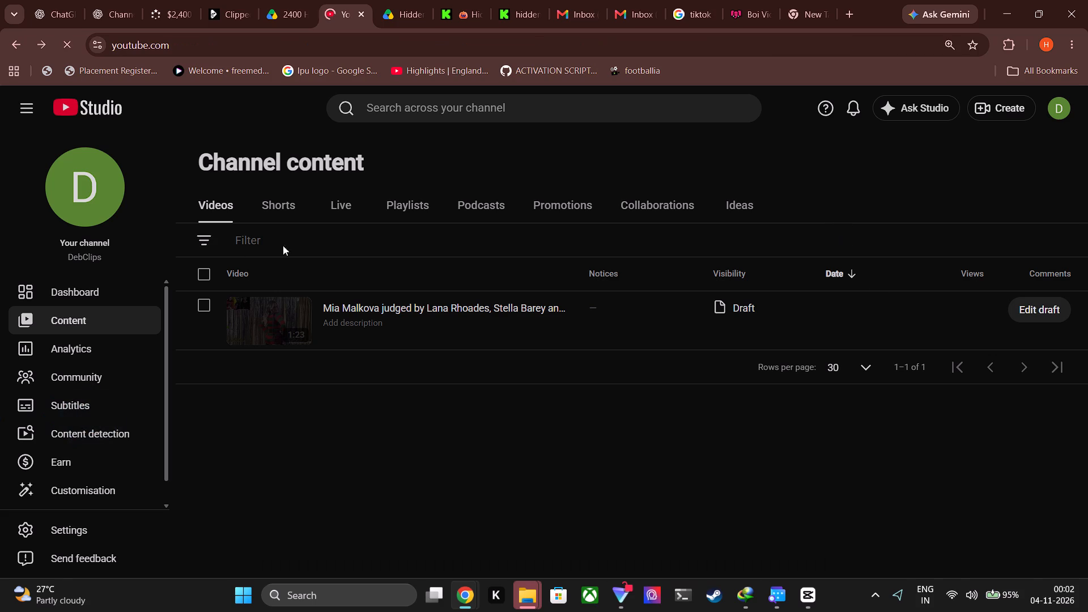
left_click(121, 290)
left_click(87, 320)
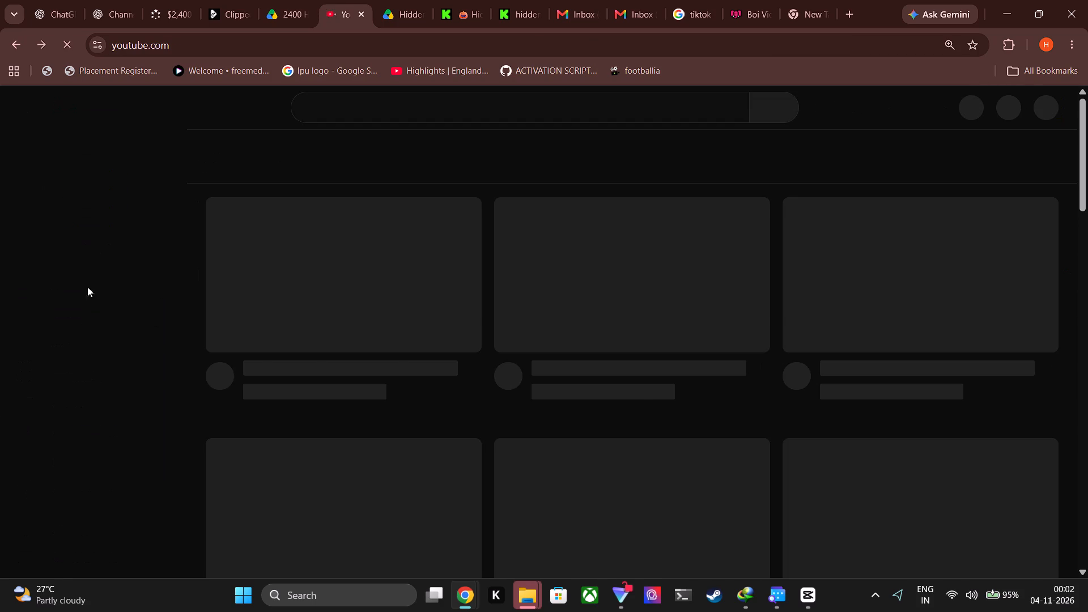
left_click(8, 49)
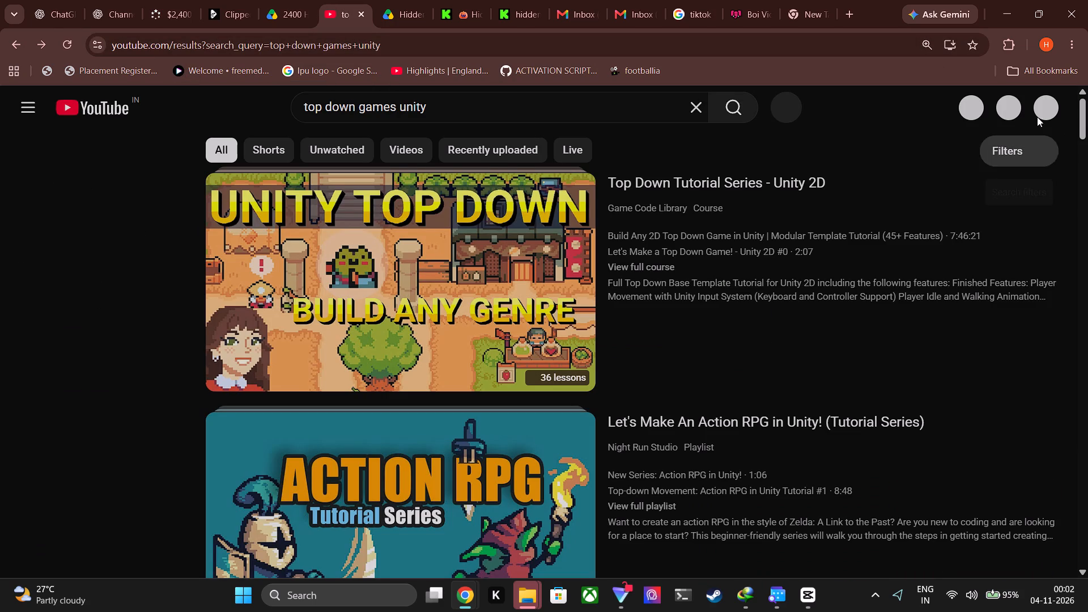
left_click(1051, 109)
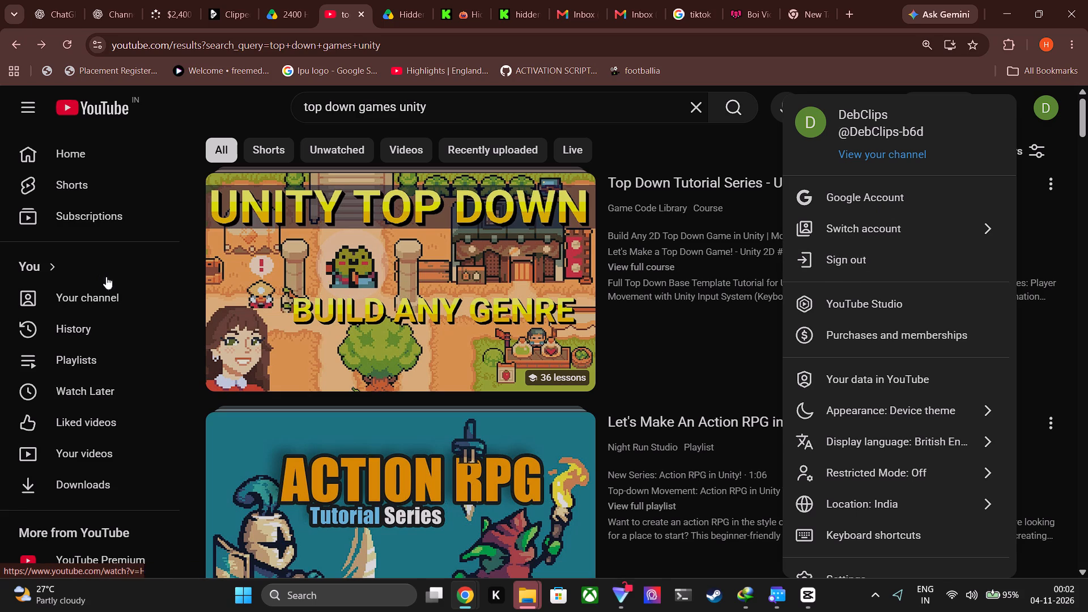
left_click(114, 292)
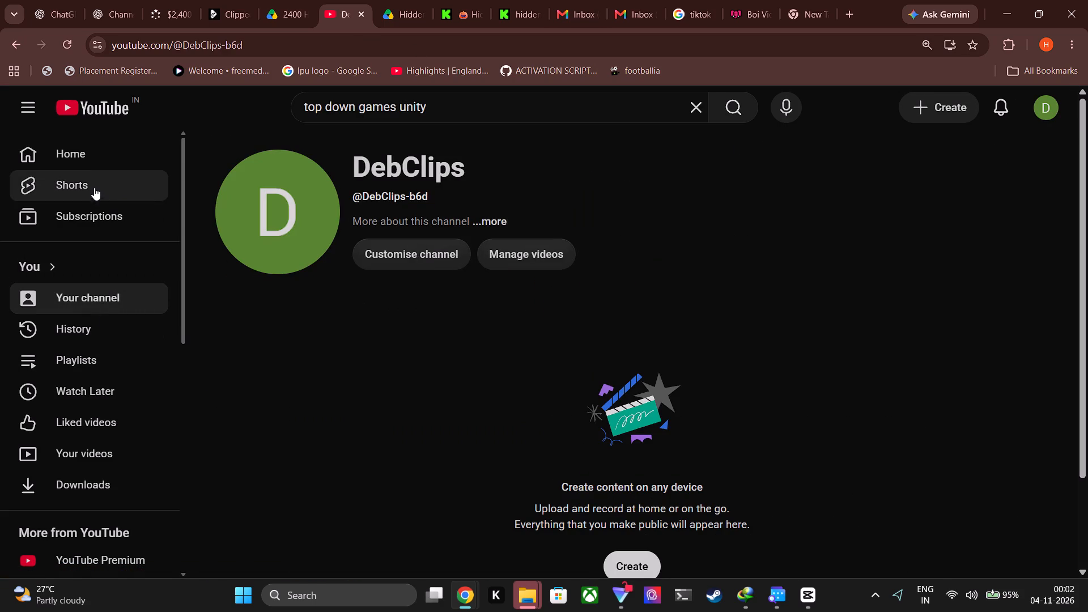
left_click(503, 243)
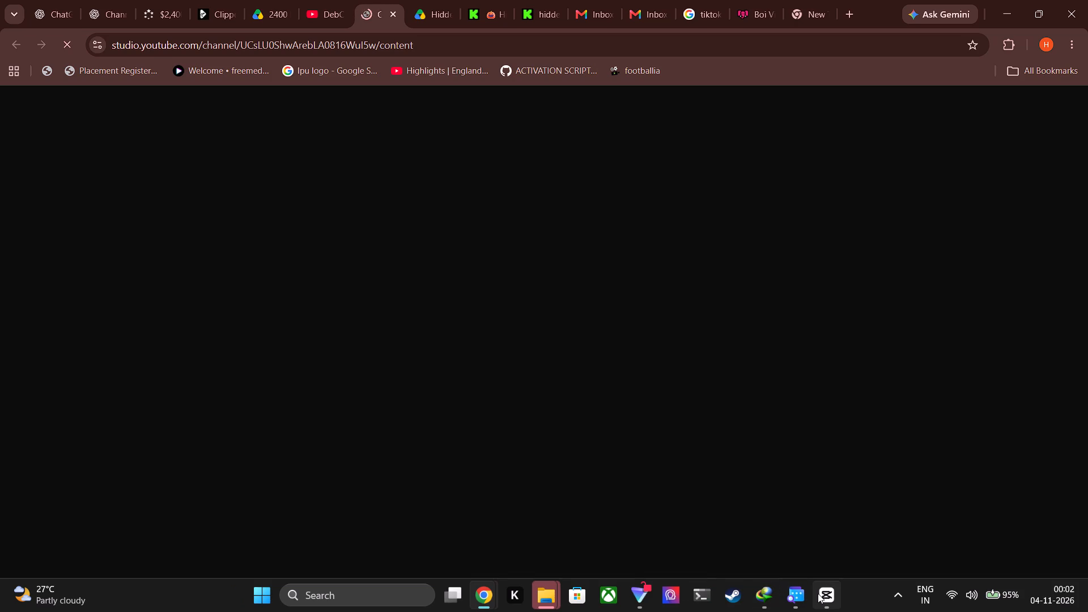
Switch to CapCut and play the edited 1103 project full screen from the beginning.
left_click(818, 593)
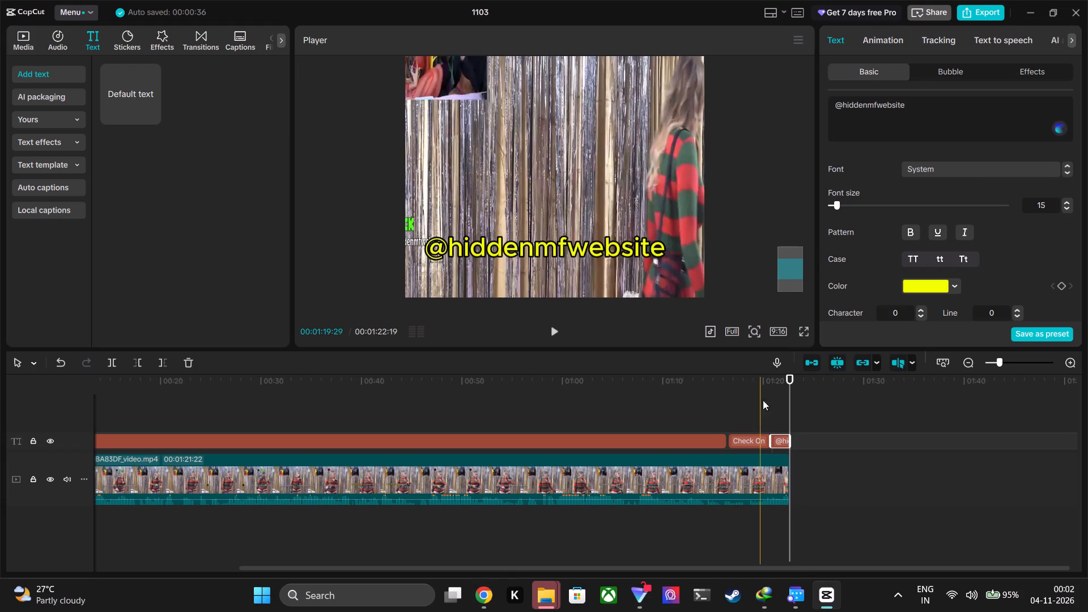
left_click(809, 336)
left_click(806, 334)
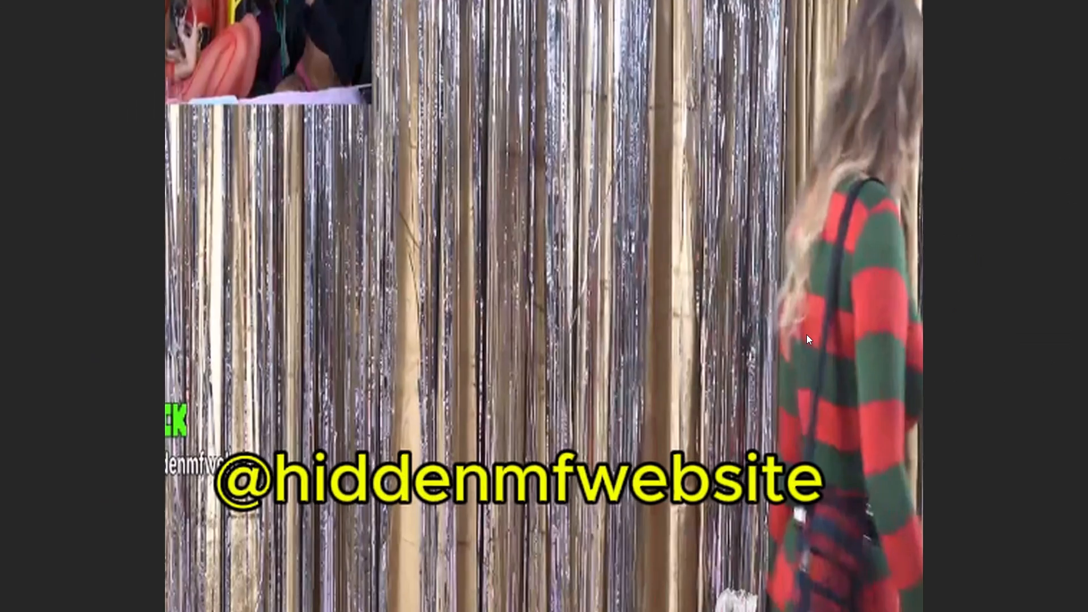
left_click(358, 547)
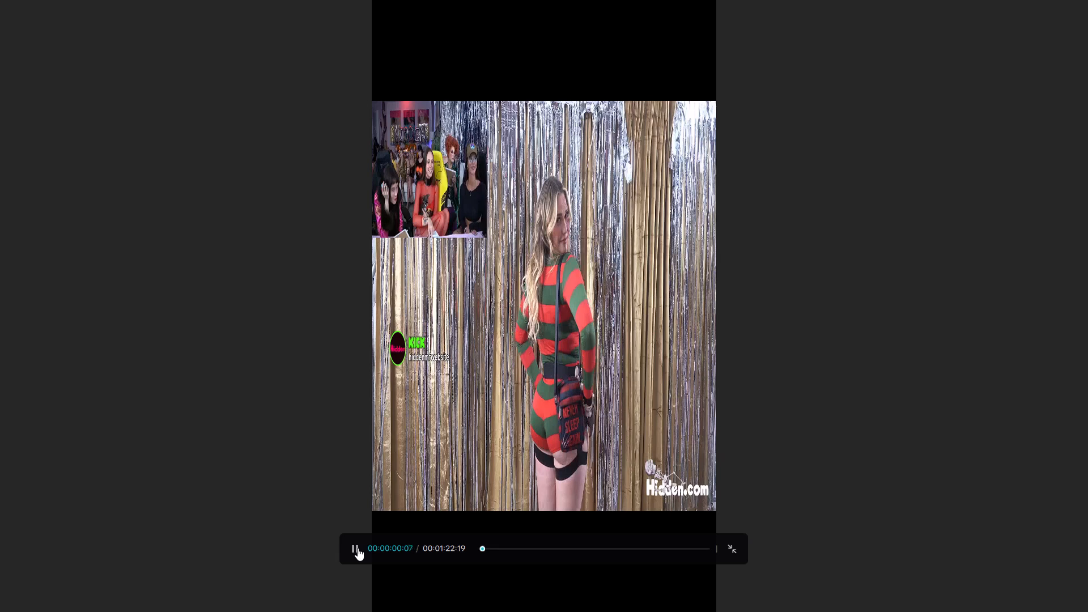
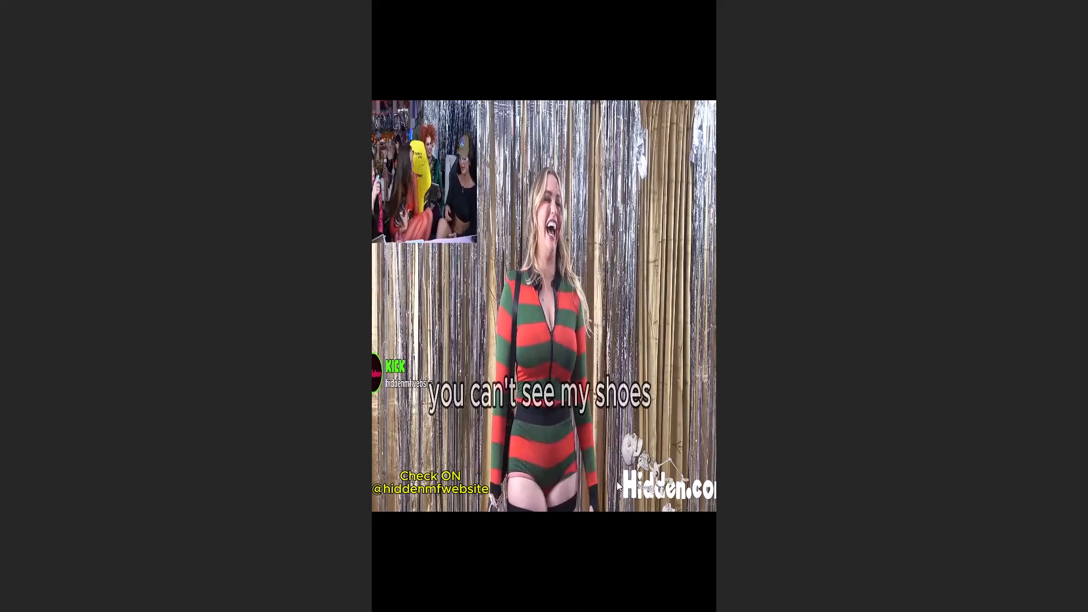
Review the 1103 project in the full-screen preview, skimming back and forth to its end, and exit full screen.
left_click(626, 429)
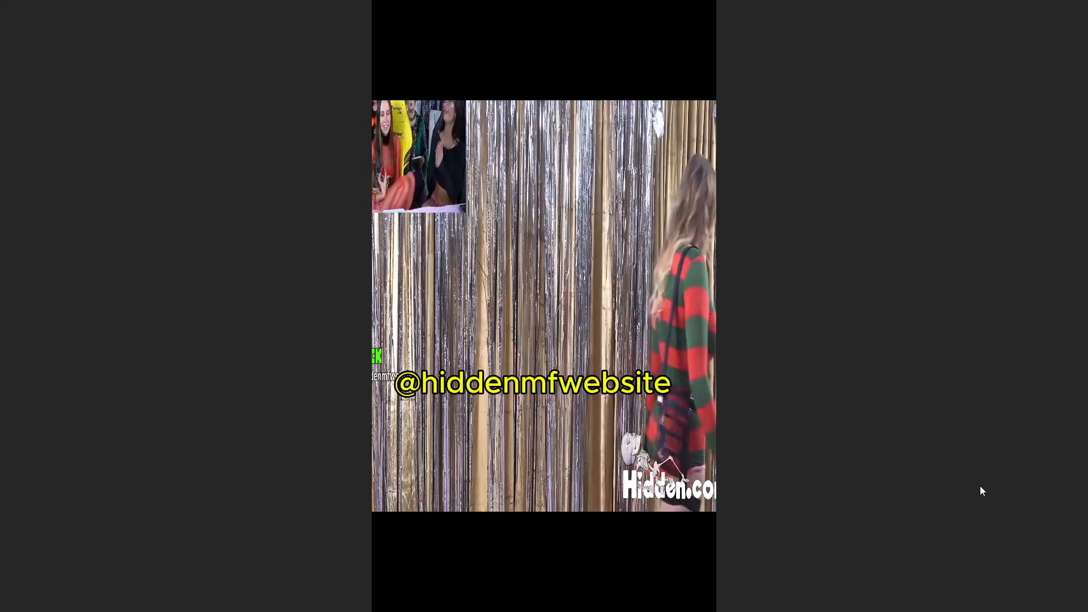
key("space")
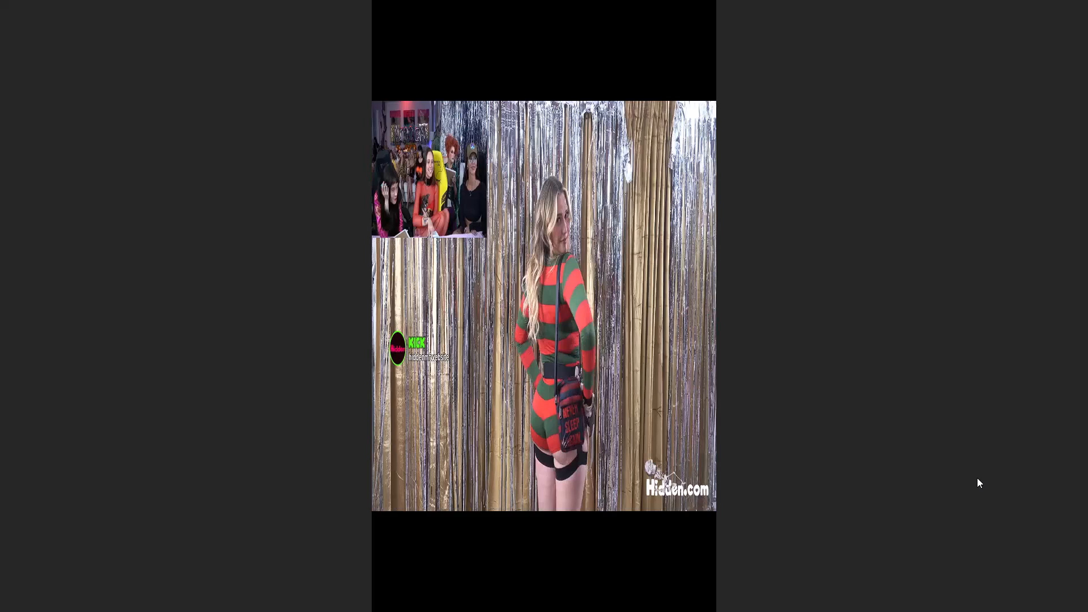
key("space")
left_click(616, 463)
left_click(528, 552)
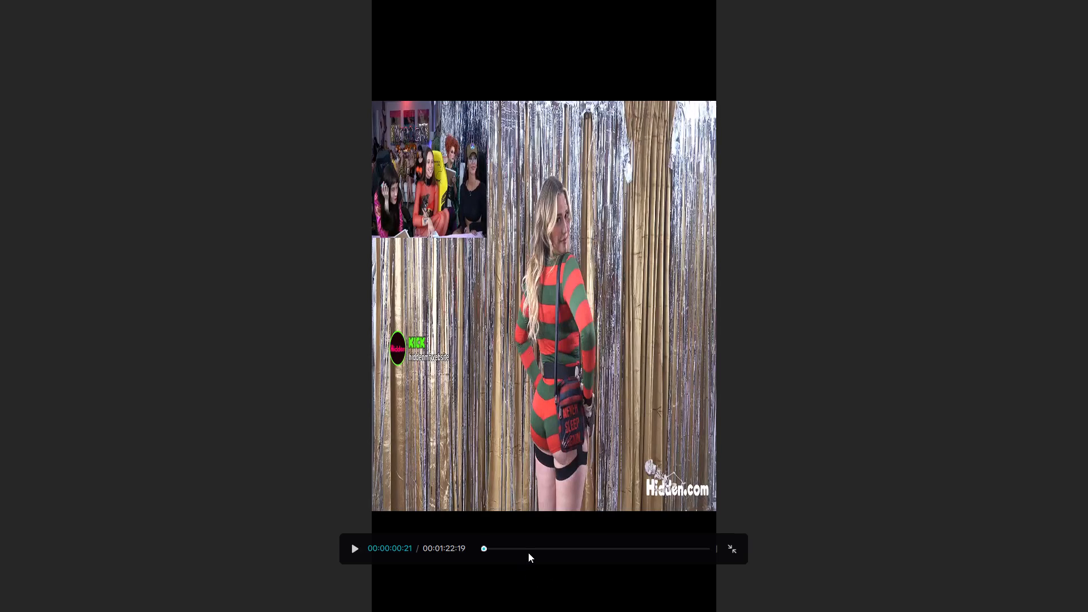
left_click(534, 552)
left_click(540, 550)
left_click_drag(540, 550, 609, 556)
left_click(611, 556)
left_click(634, 551)
left_click(669, 548)
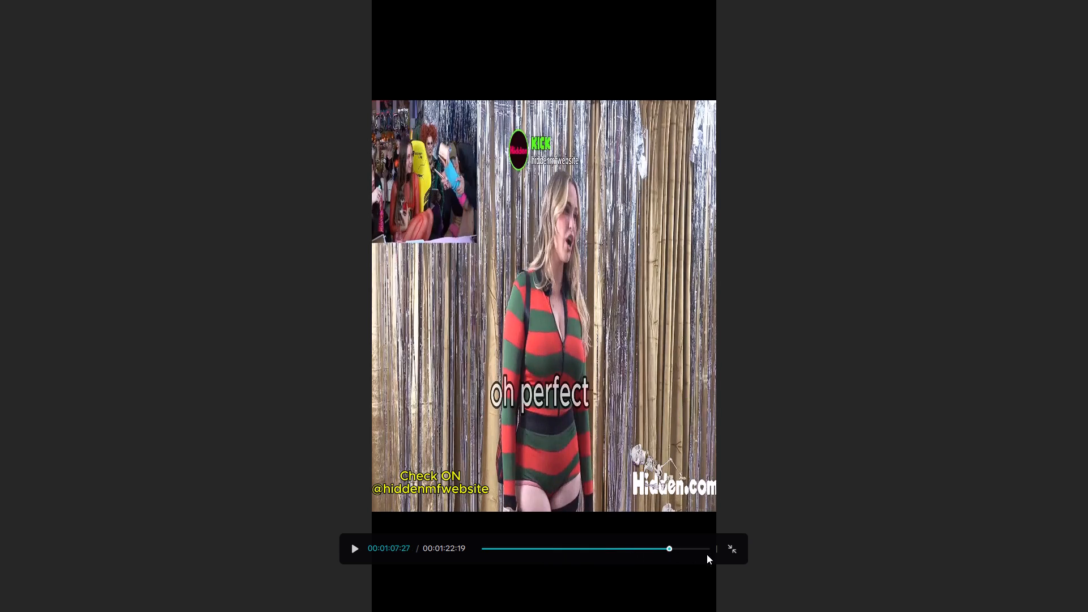
left_click(700, 554)
left_click(697, 552)
left_click_drag(694, 552, 562, 560)
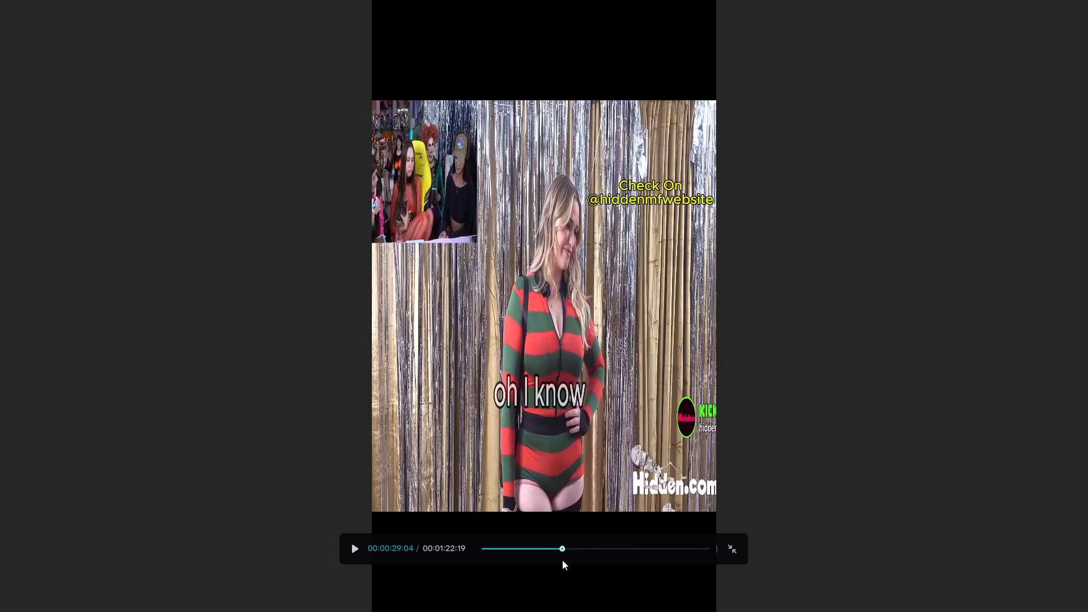
left_click_drag(562, 560, 511, 575)
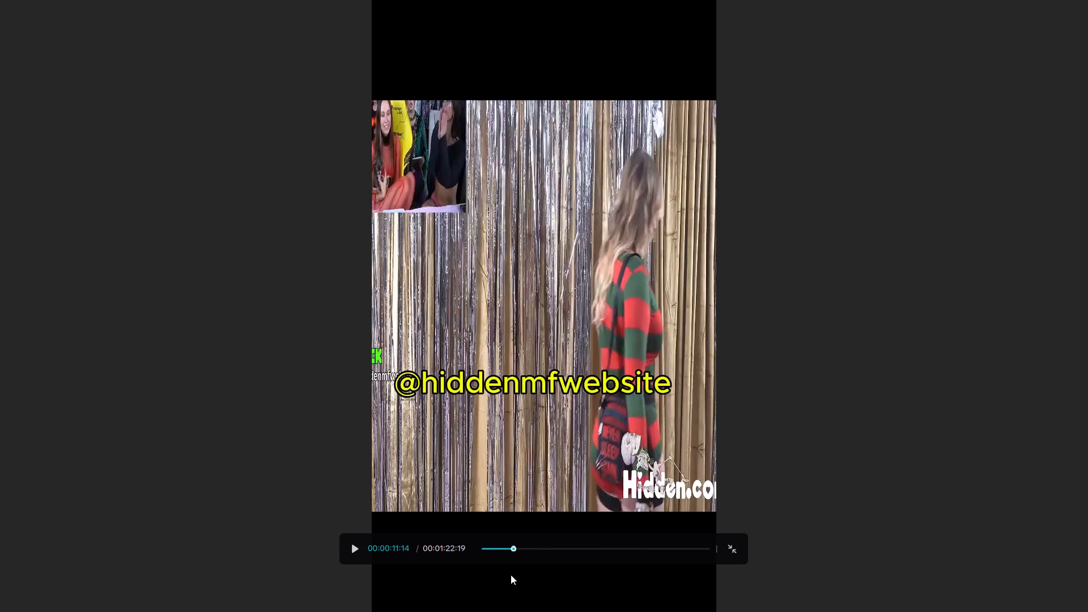
left_click_drag(511, 575, 739, 573)
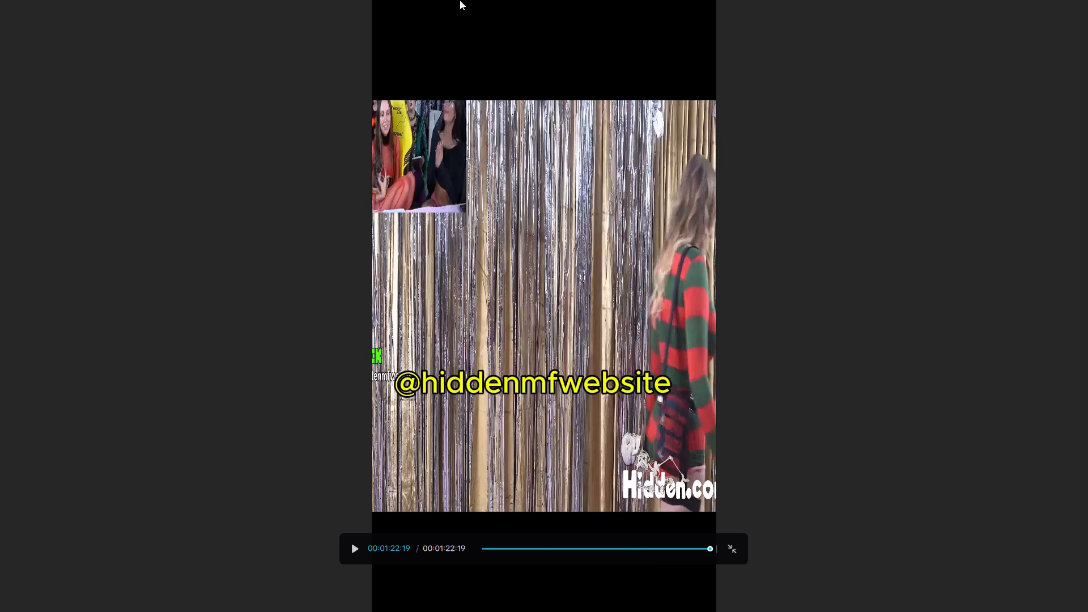
key("Escape")
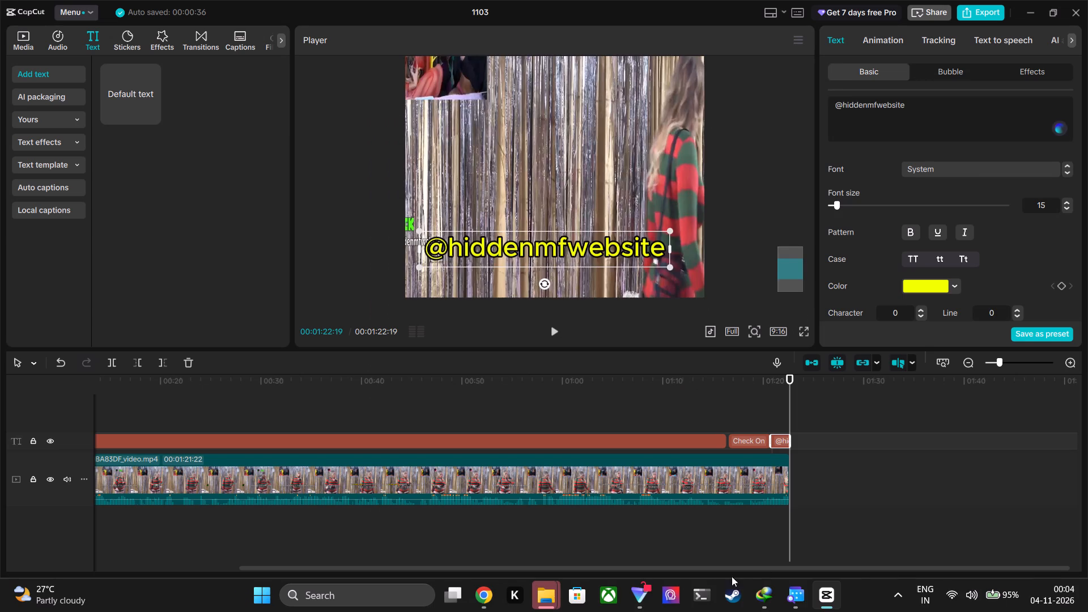
Recheck the four clip rules in the Hidden Halloween Stream Campaign Guidelines PDF in Chrome, and return to CapCut.
left_click(474, 592)
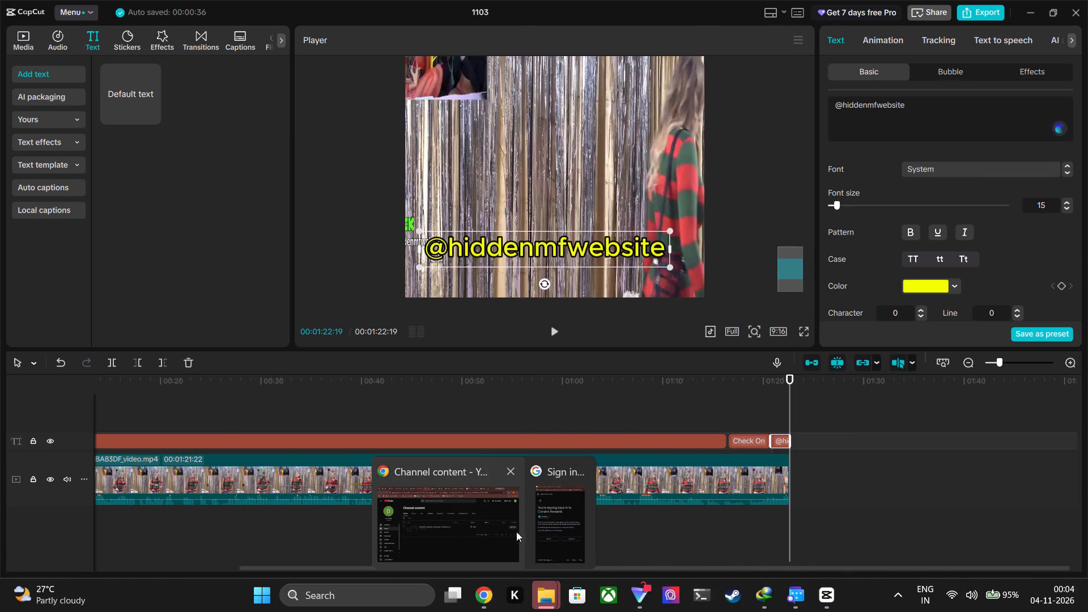
left_click(462, 513)
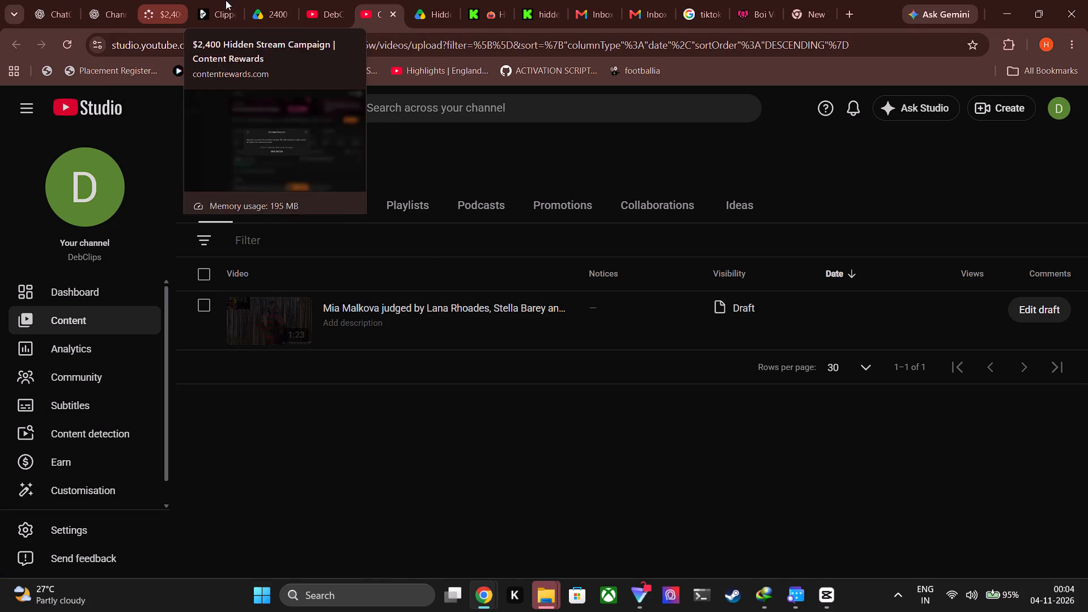
left_click(251, 0)
scroll(628, 359, "up", 3)
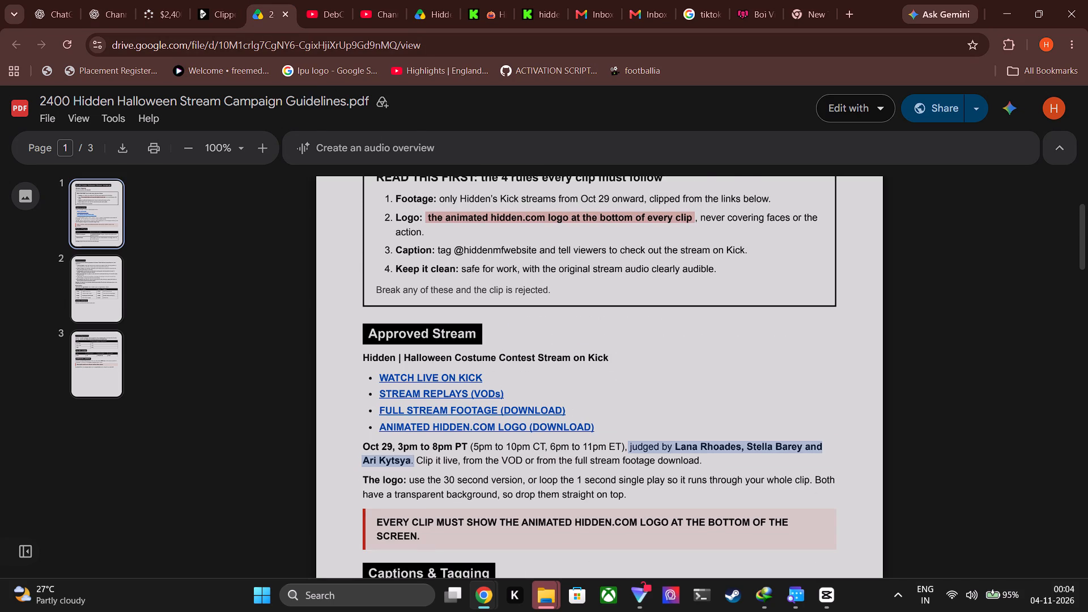
left_click(654, 369)
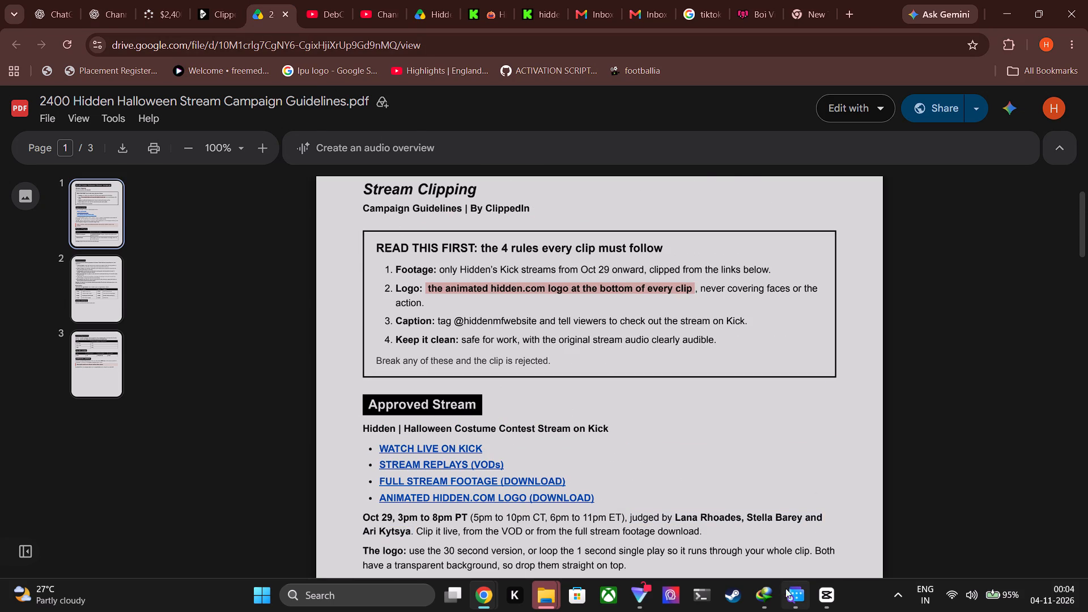
left_click(822, 597)
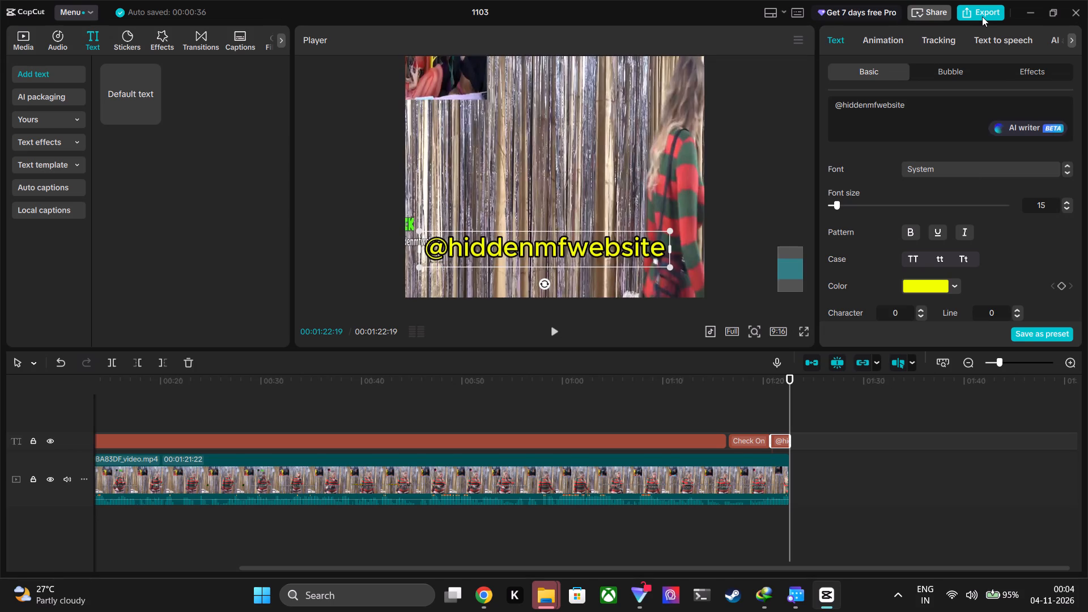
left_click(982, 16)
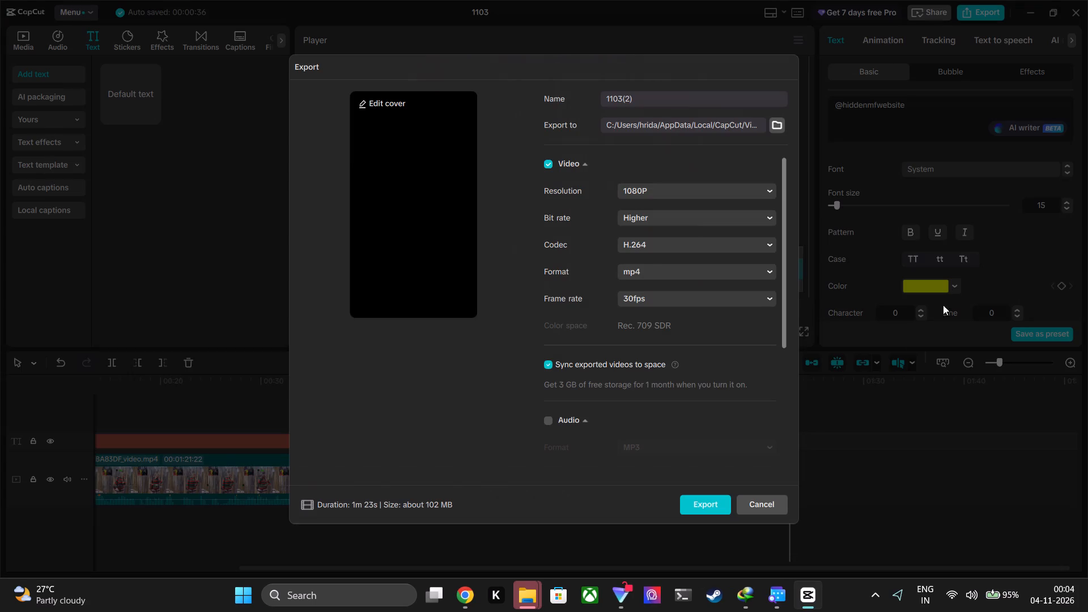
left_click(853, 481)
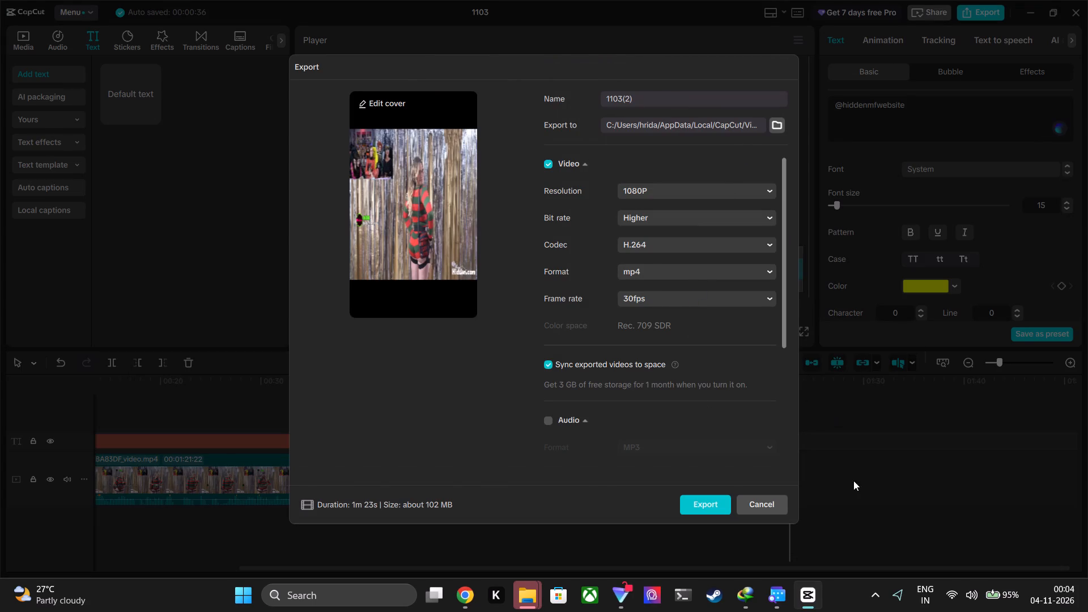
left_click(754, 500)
left_click_drag(788, 386, 780, 392)
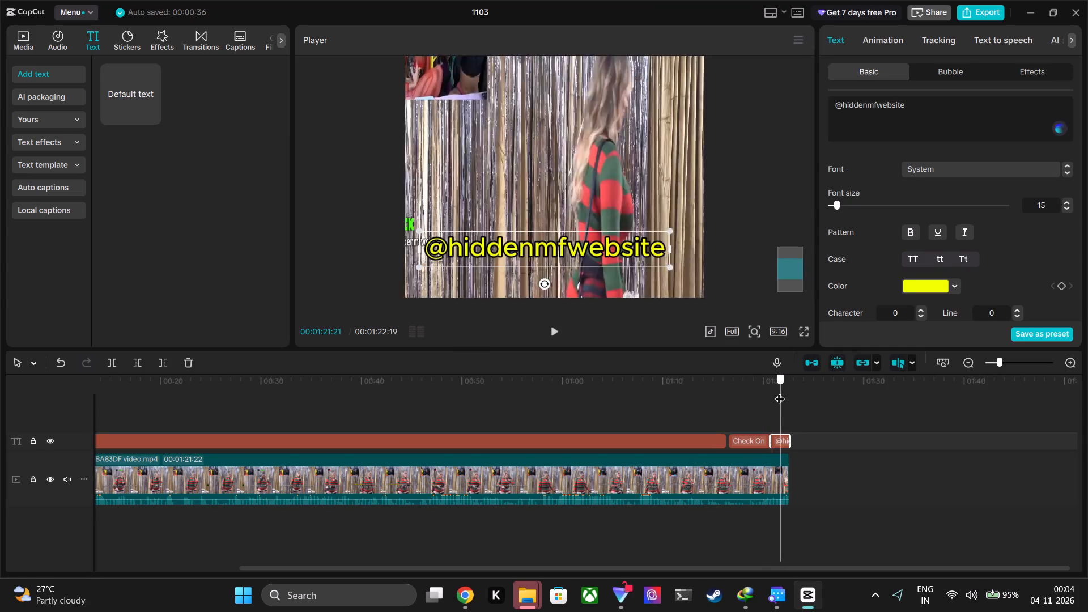
left_click_drag(780, 392, 753, 399)
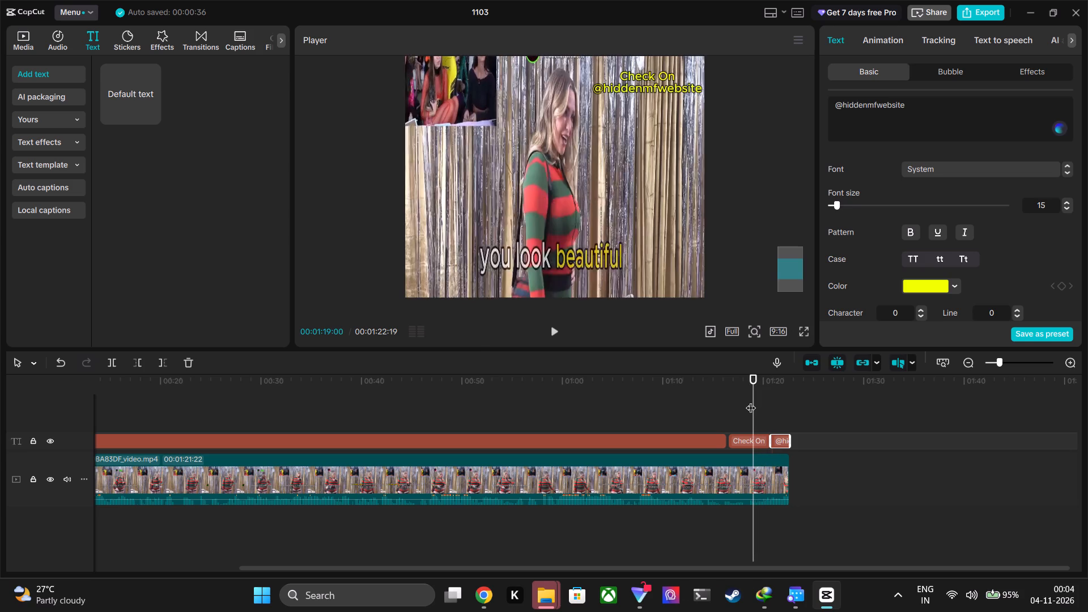
key("space")
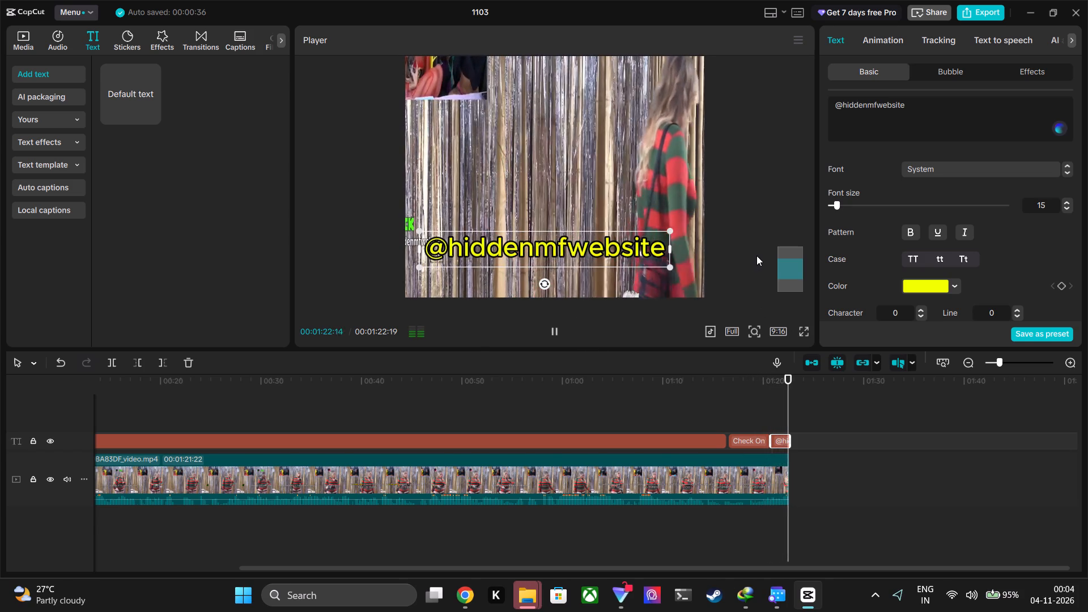
Export the 1103 project as a 1080P H.264 mp4 at 30fps with the Higher bit rate.
left_click(991, 17)
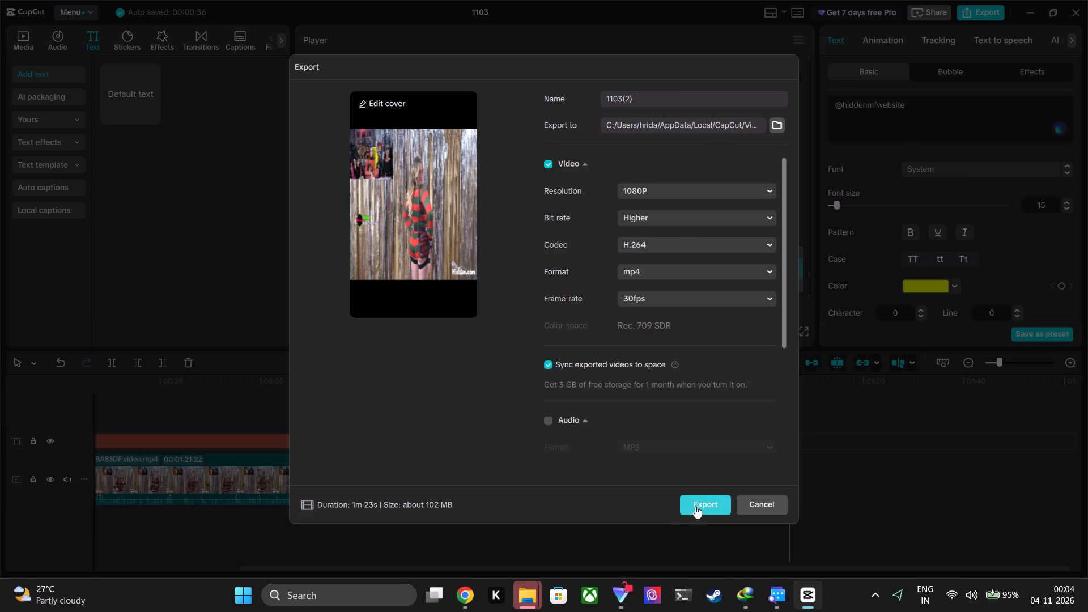
left_click(696, 508)
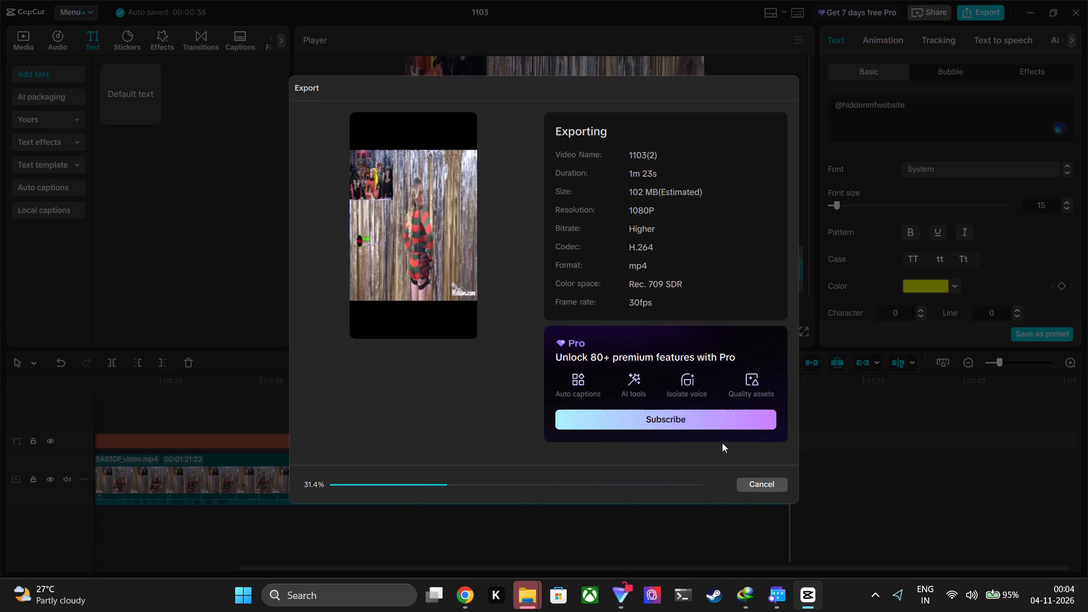
Switch to Chrome while the export runs.
left_click(458, 594)
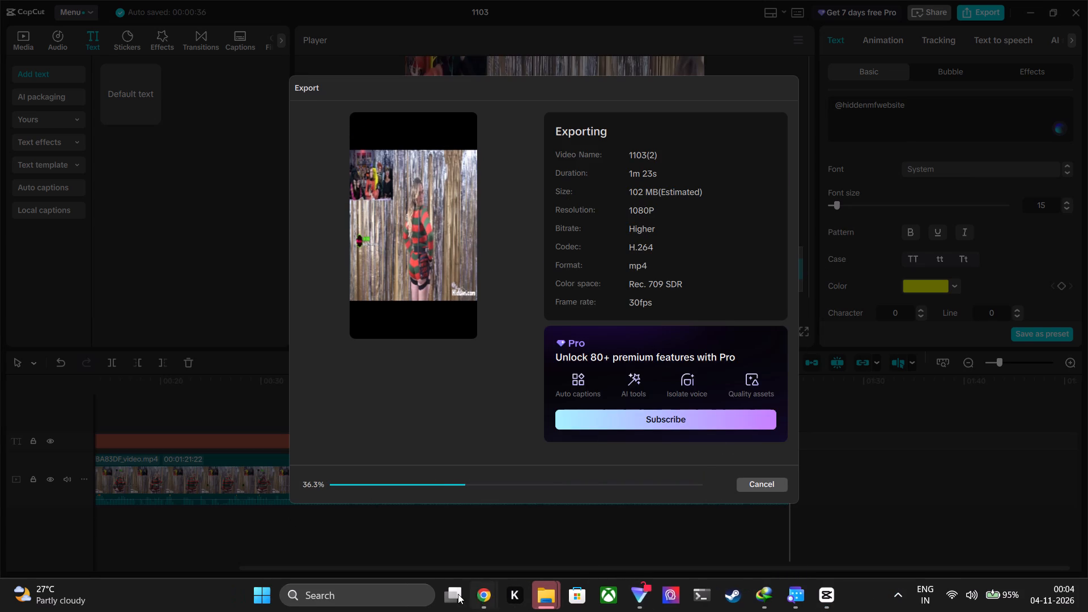
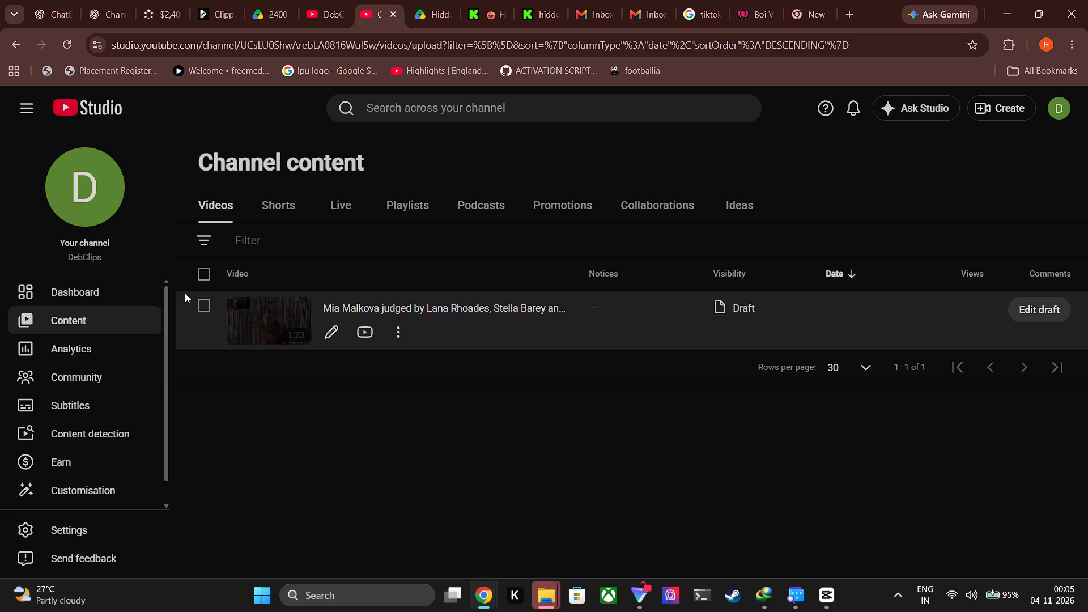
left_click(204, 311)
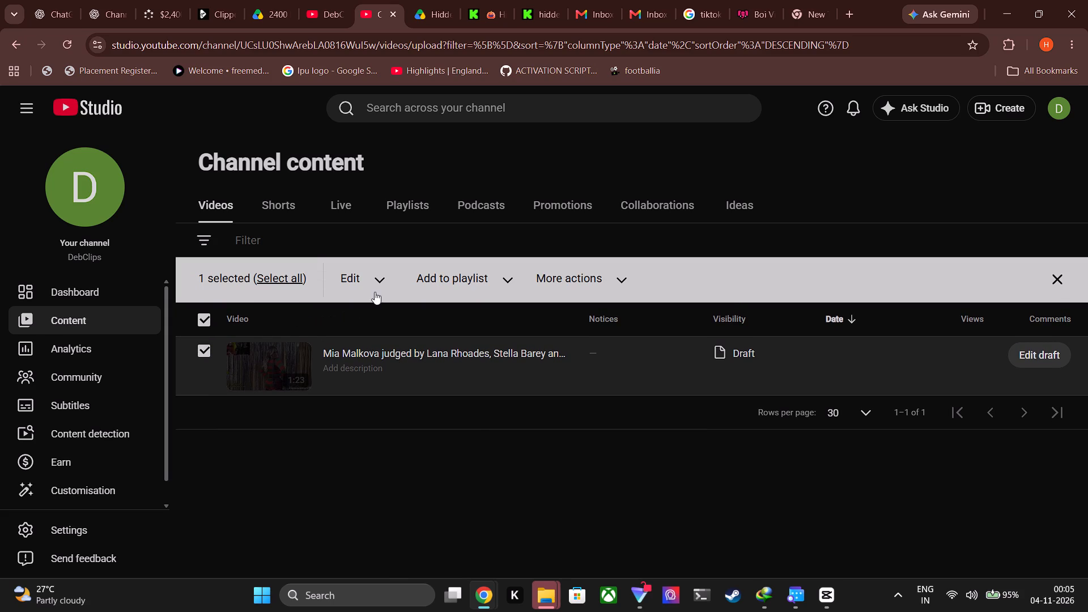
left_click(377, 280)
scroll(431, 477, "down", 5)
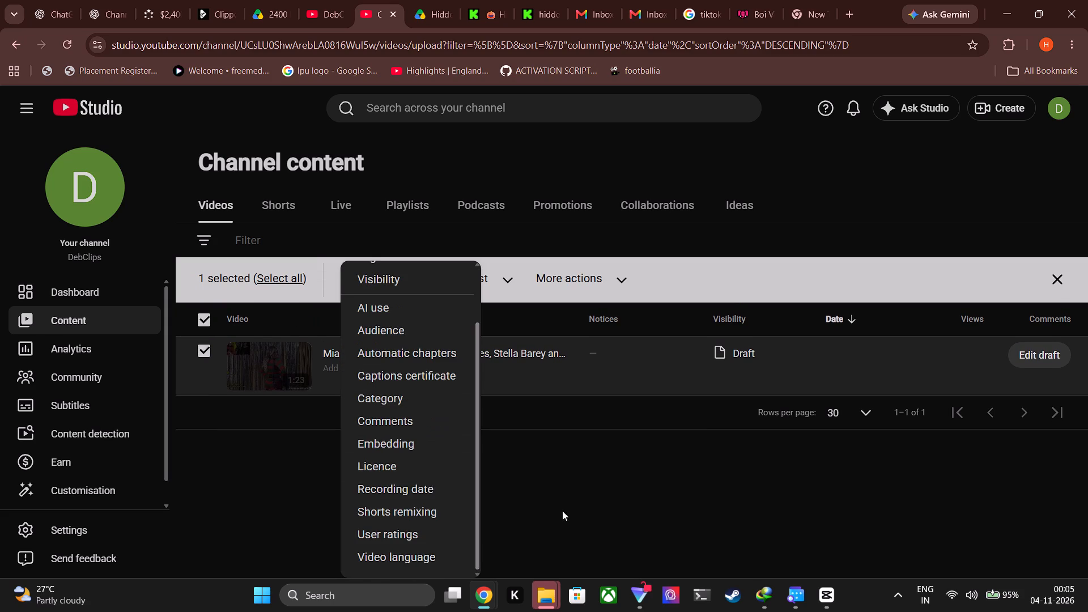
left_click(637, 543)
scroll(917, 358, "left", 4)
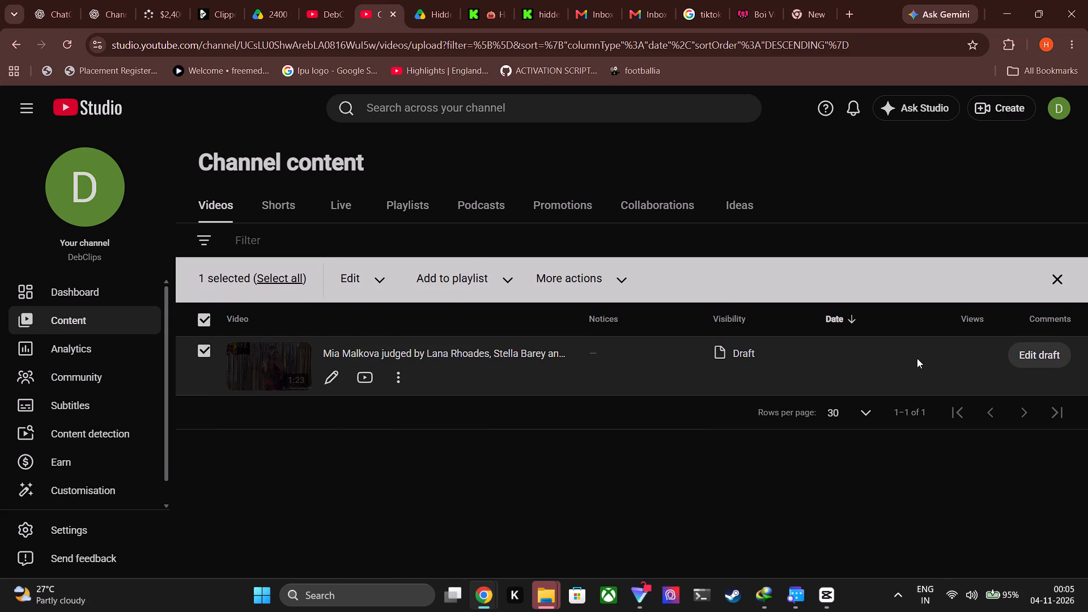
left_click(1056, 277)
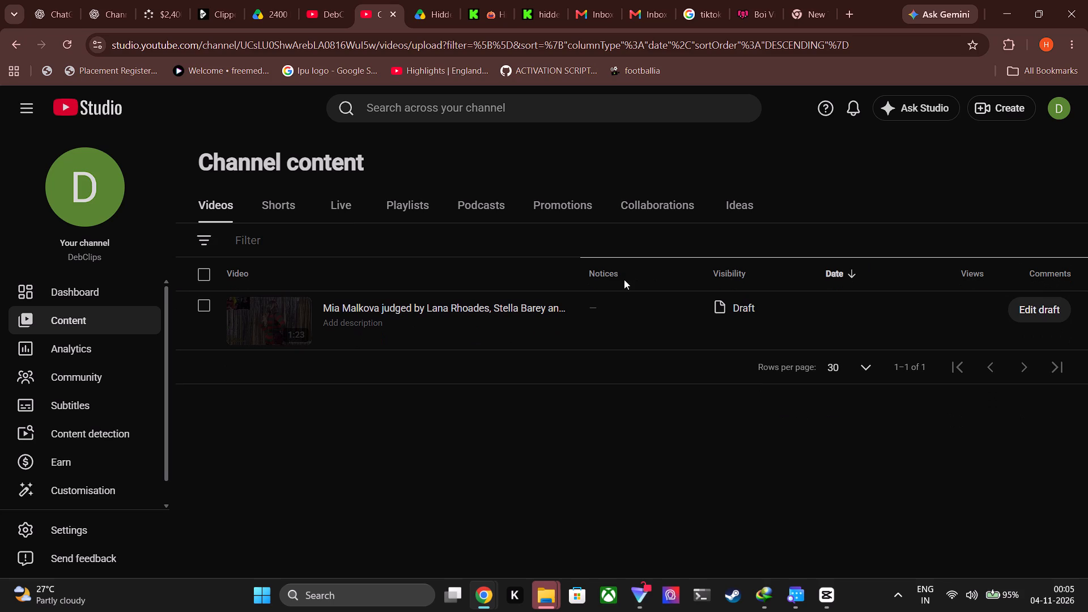
Permanently delete the existing Mia Malkova draft video from the channel's content, acknowledging that deletion cannot be undone.
left_click(199, 278)
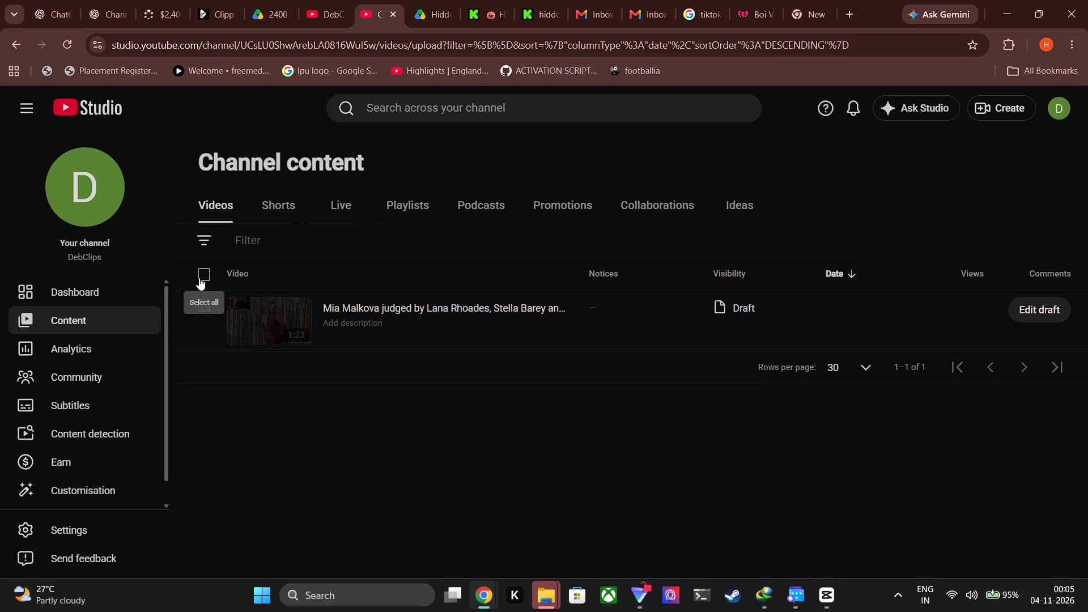
left_click(393, 384)
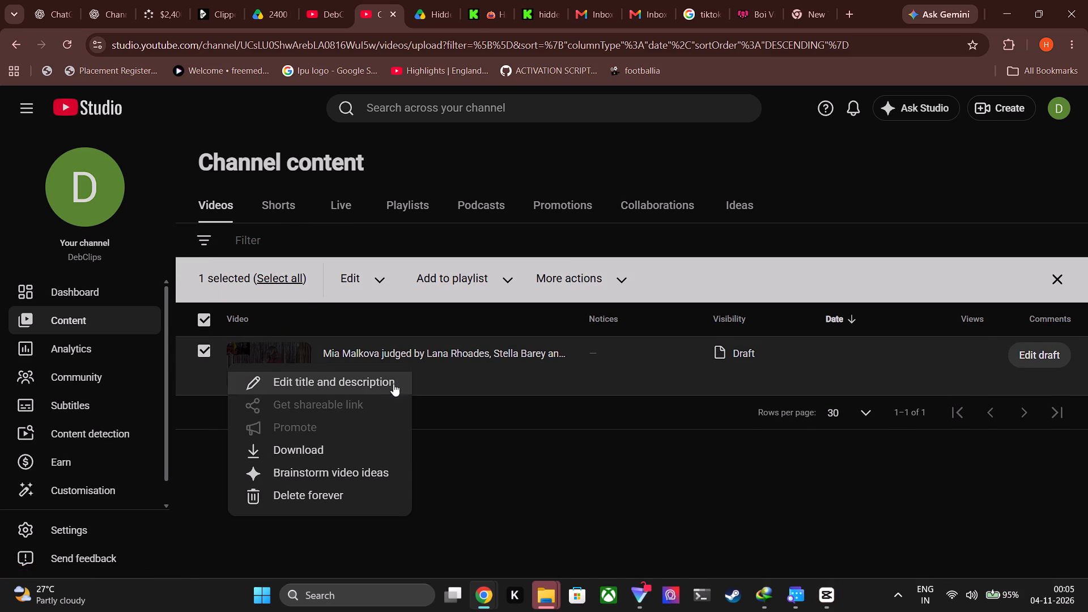
left_click(356, 494)
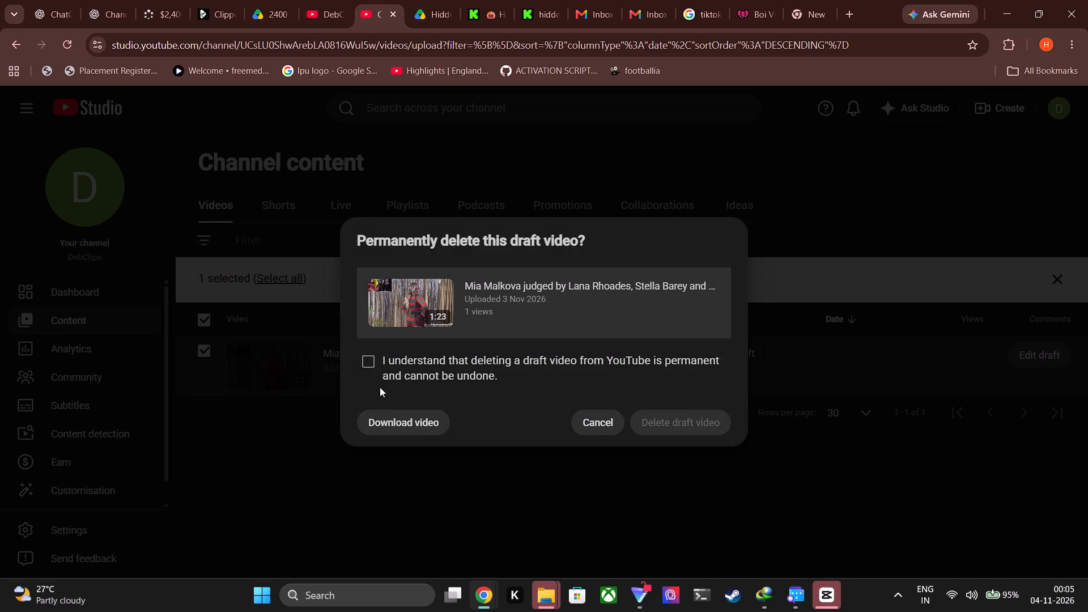
left_click(366, 368)
left_click(680, 426)
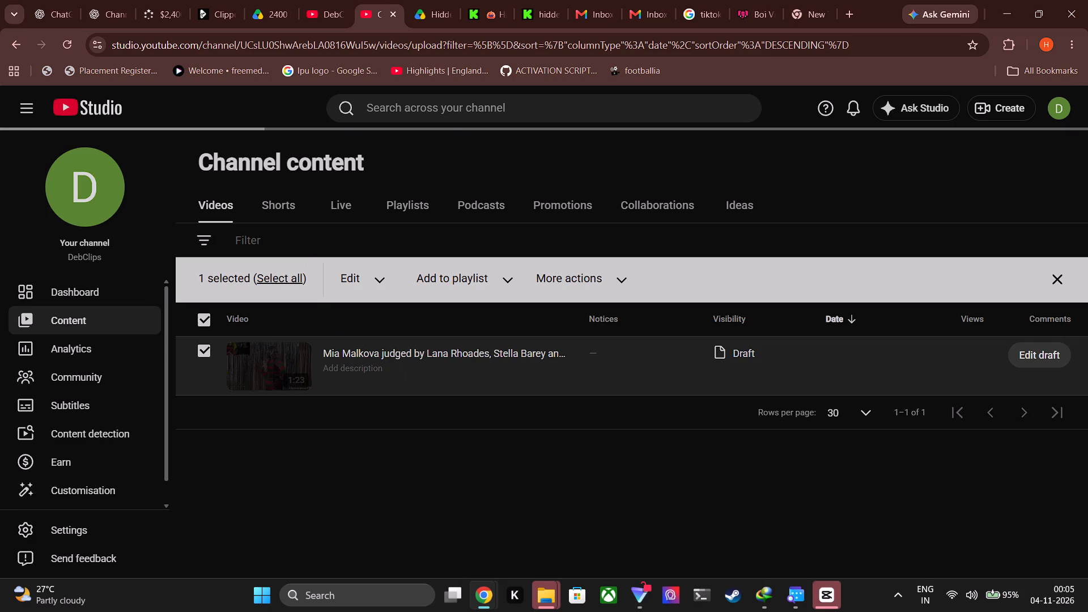
Start a new video upload from the channel's Shorts content list.
left_click(269, 212)
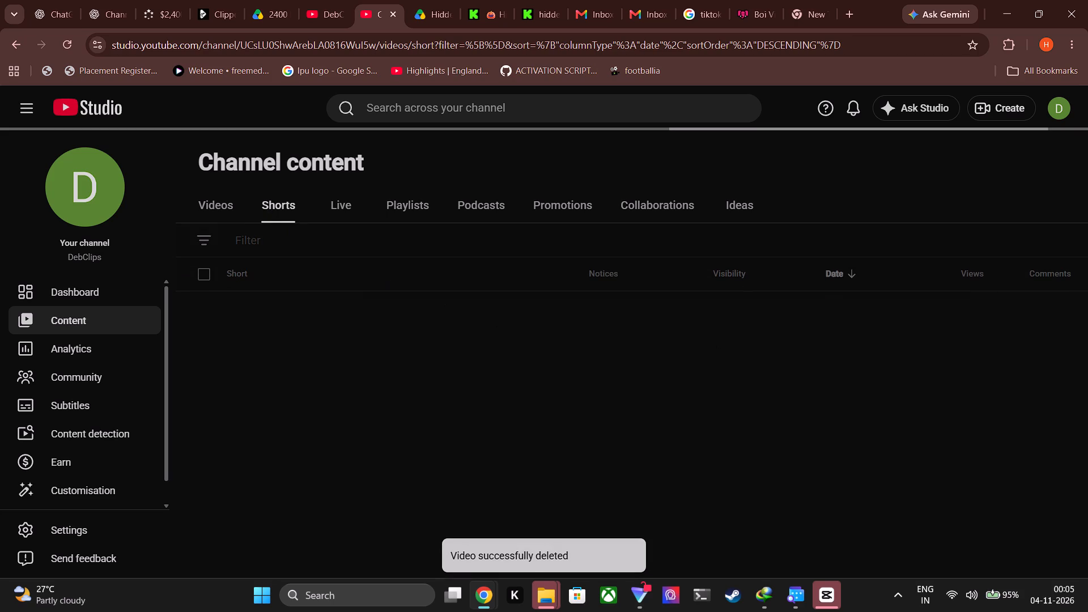
left_click(980, 105)
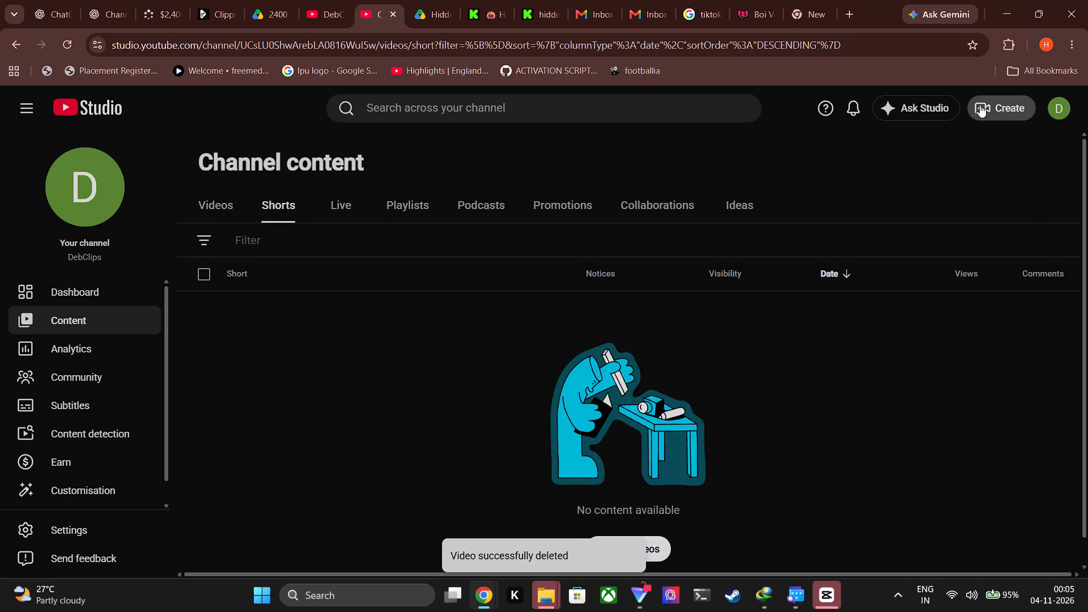
left_click(750, 392)
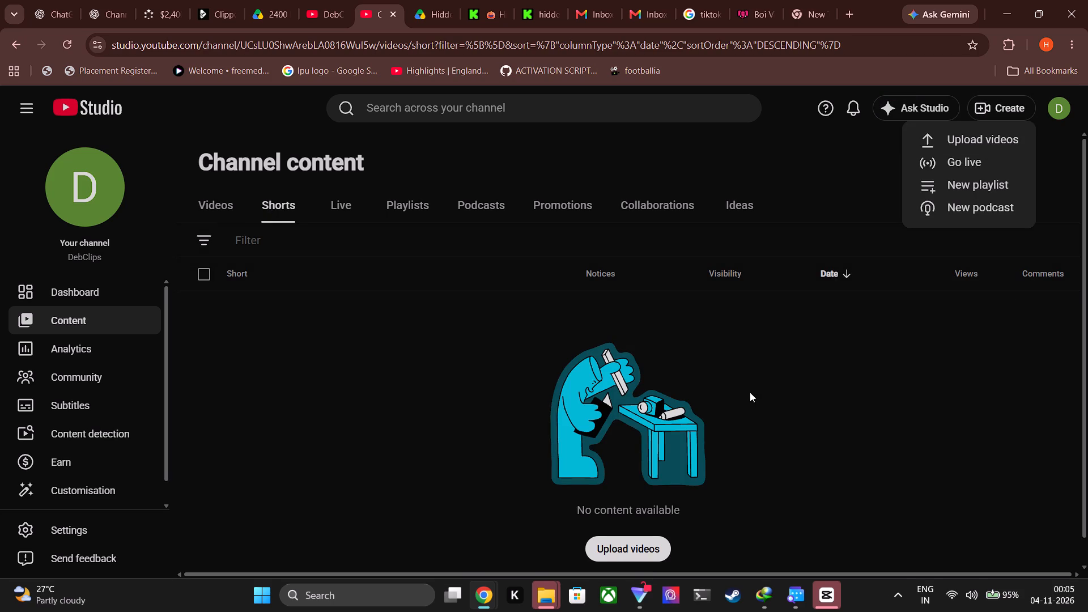
left_click(634, 545)
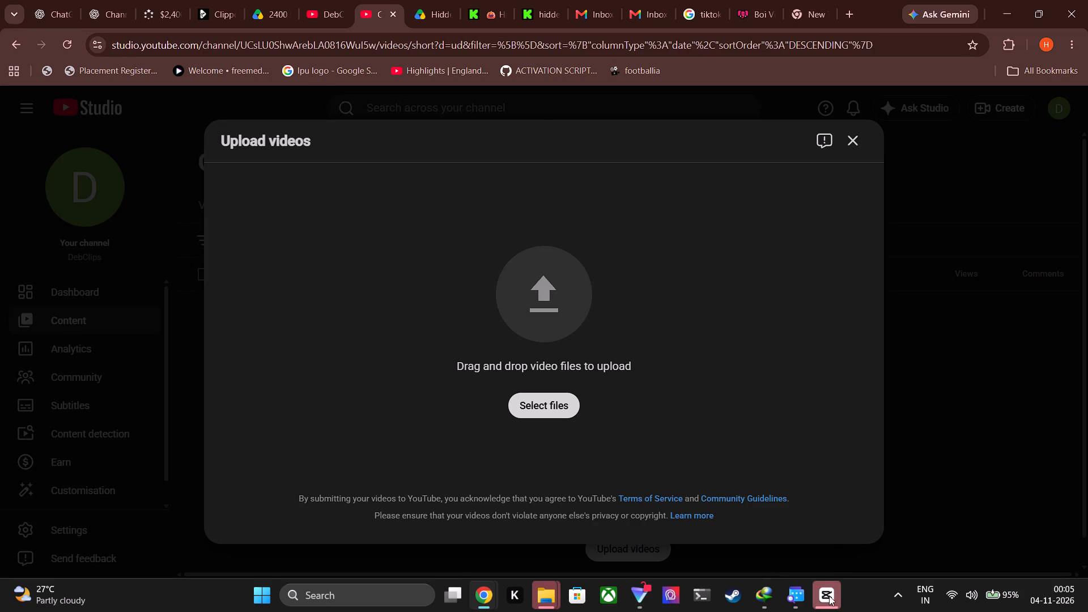
Switch to CapCut and dismiss the sharing options of the finished 1103 export.
left_click(829, 596)
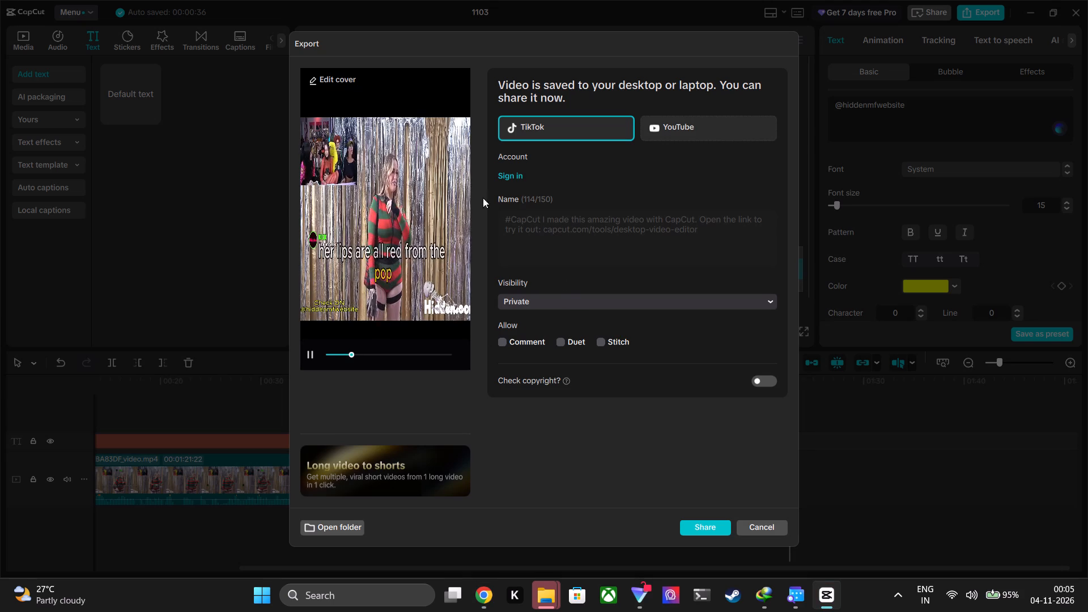
left_click(763, 524)
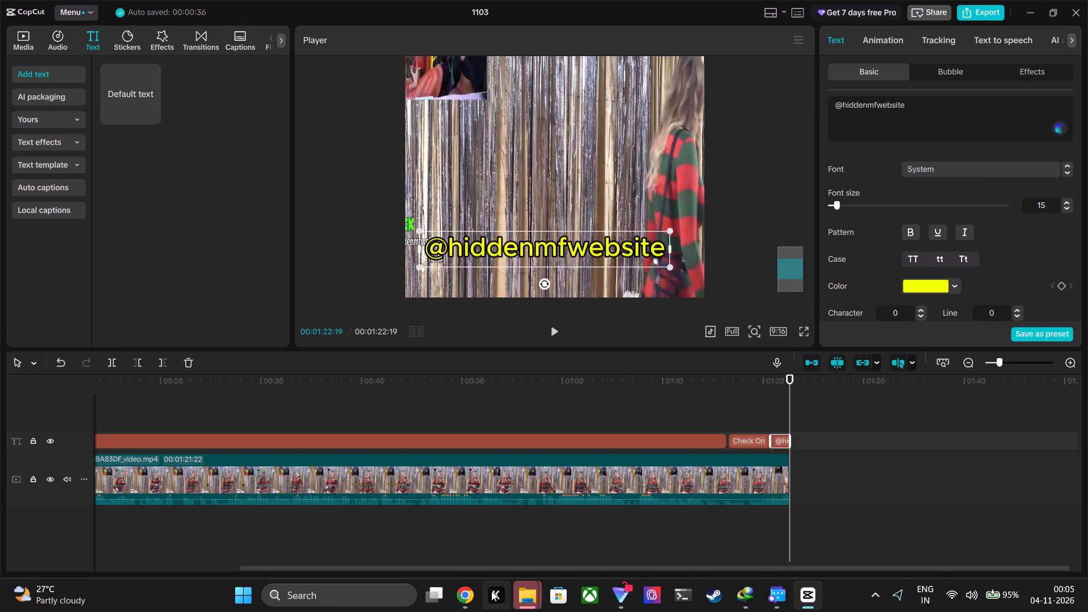
Return to Chrome and upload the exported file 1103(2) from CapCut's Videos folder.
left_click(462, 591)
left_click_drag(525, 548, 432, 539)
left_click(445, 516)
left_click(534, 409)
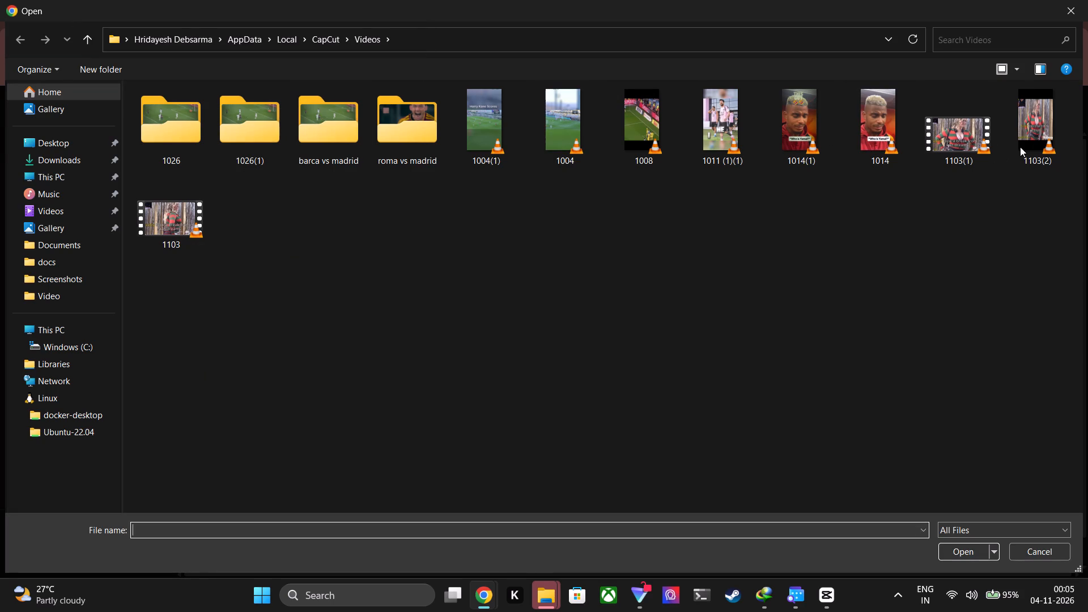
left_click(1038, 139)
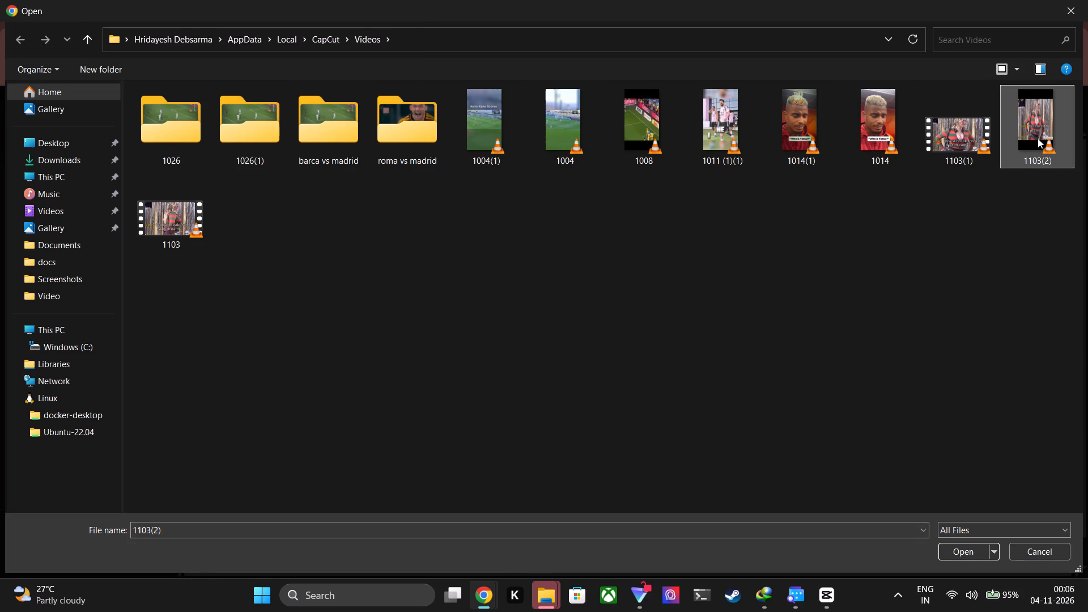
left_click(1038, 138)
double_click(1038, 138)
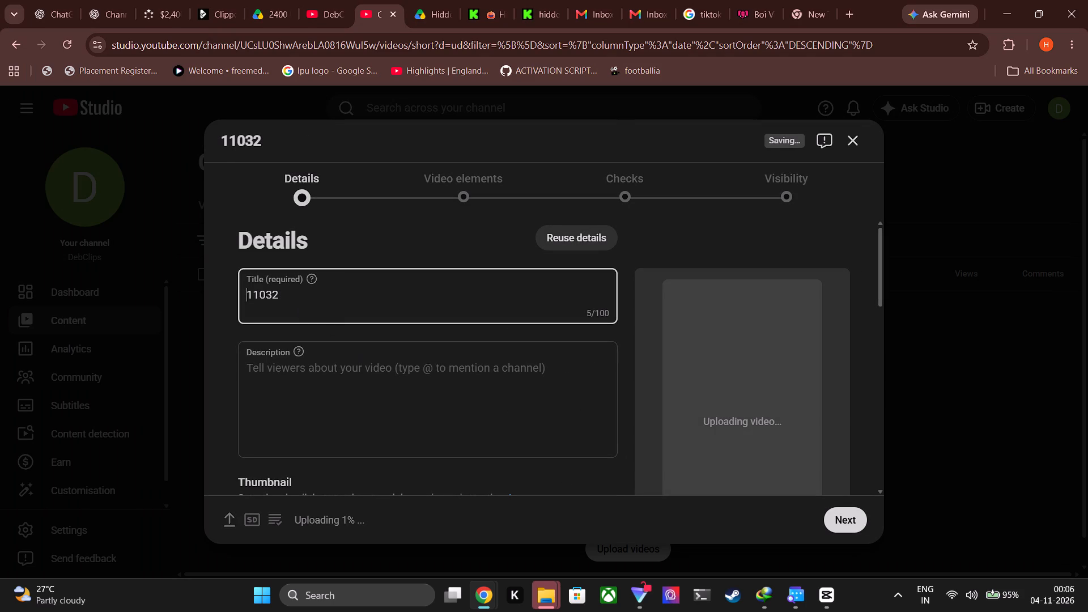
Replace the upload's title with the copied "Mia Malkova judged by Lana Rhoades, Stella Barey and Ari Kytsya hallowen costumes 💖".
left_click(293, 305)
key("ctrl+a")
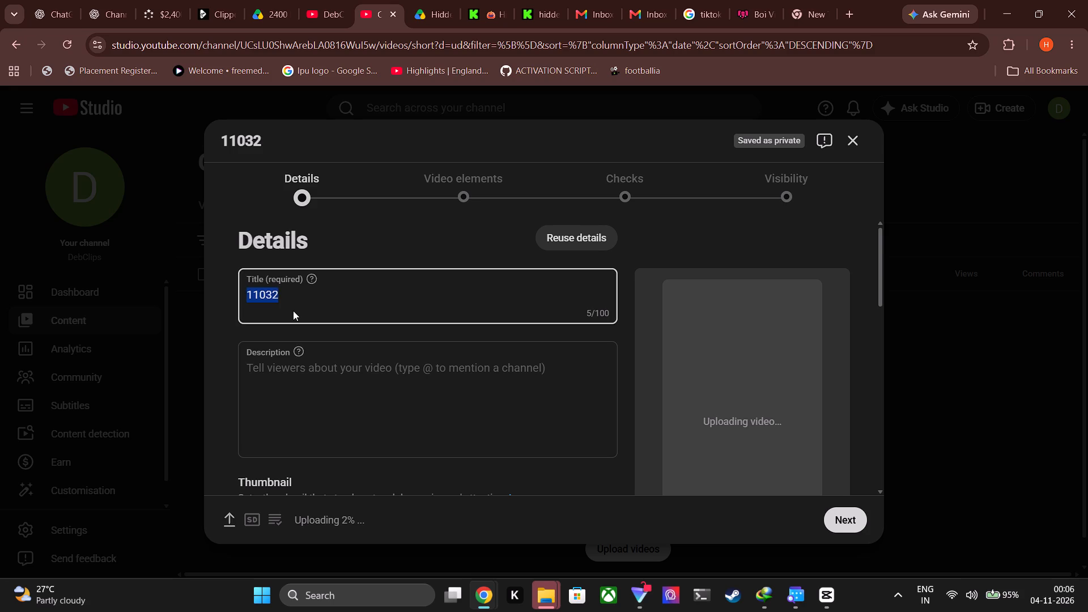
key("BackSpace")
key("ctrl+v")
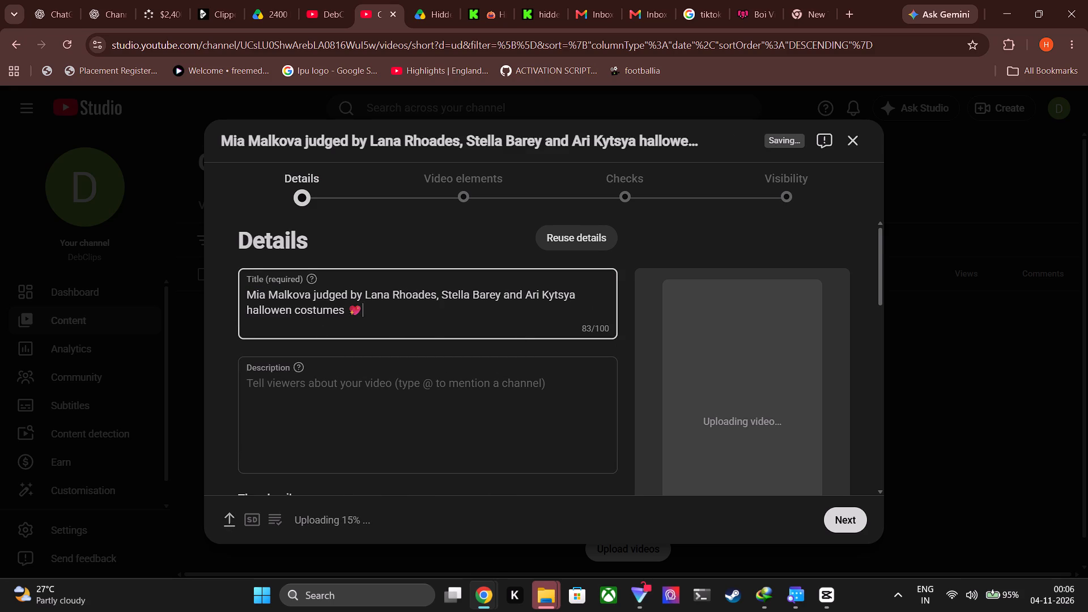
Insert "fun" followed by the smiling heart-eyes and winking tongue-out emojis before the heart at the end of the title.
left_click(346, 312)
key("space")
type("fun")
key("space")
key("super+period")
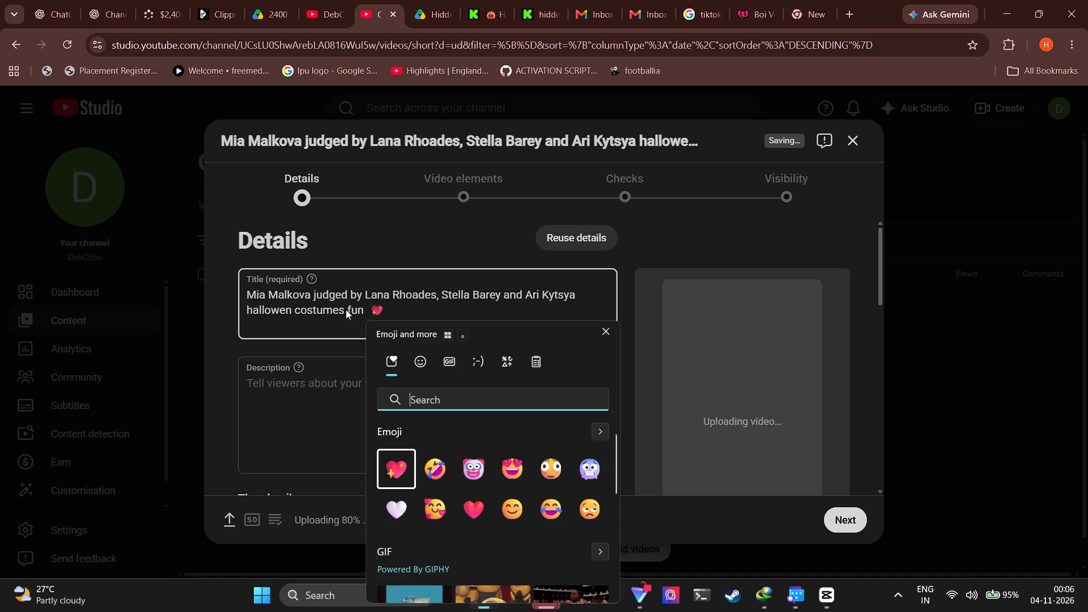
scroll(517, 464, "down", 4)
scroll(533, 456, "up", 2)
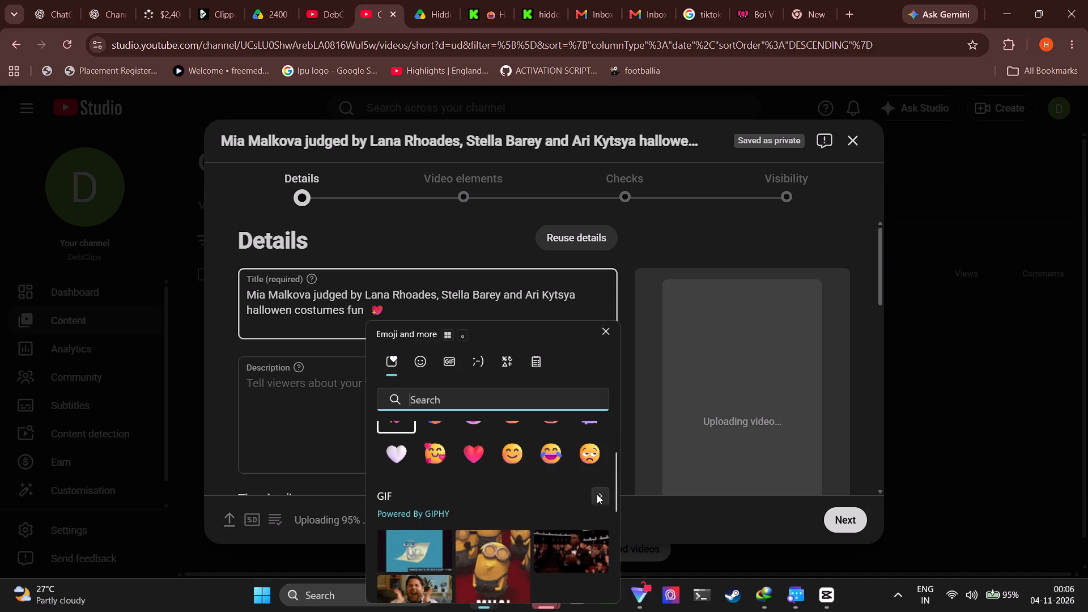
scroll(568, 479, "up", 2)
scroll(520, 454, "up", 1)
left_click(598, 439)
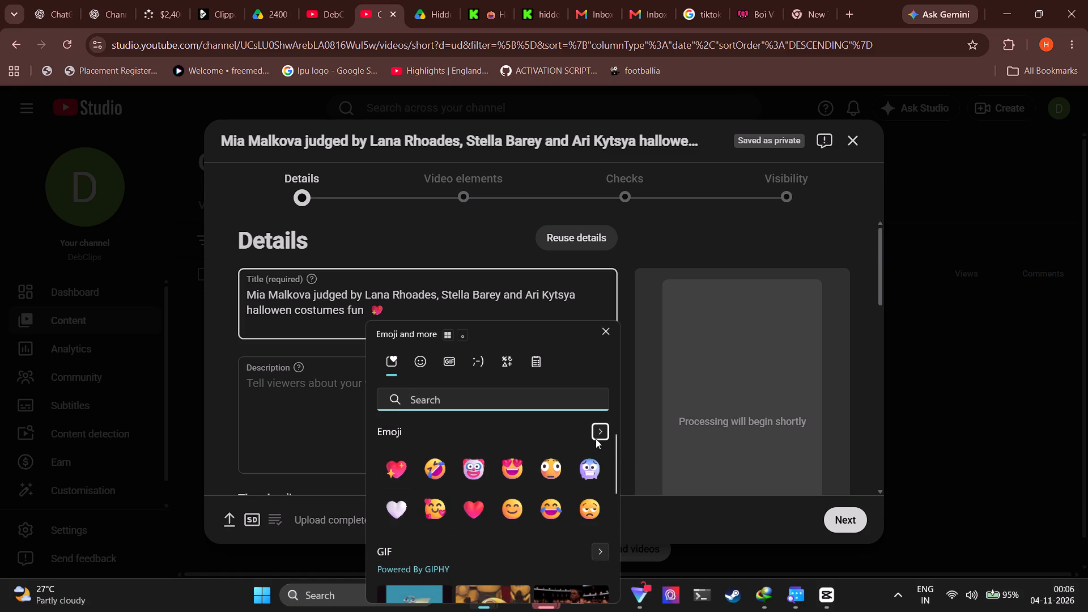
scroll(531, 528, "down", 4)
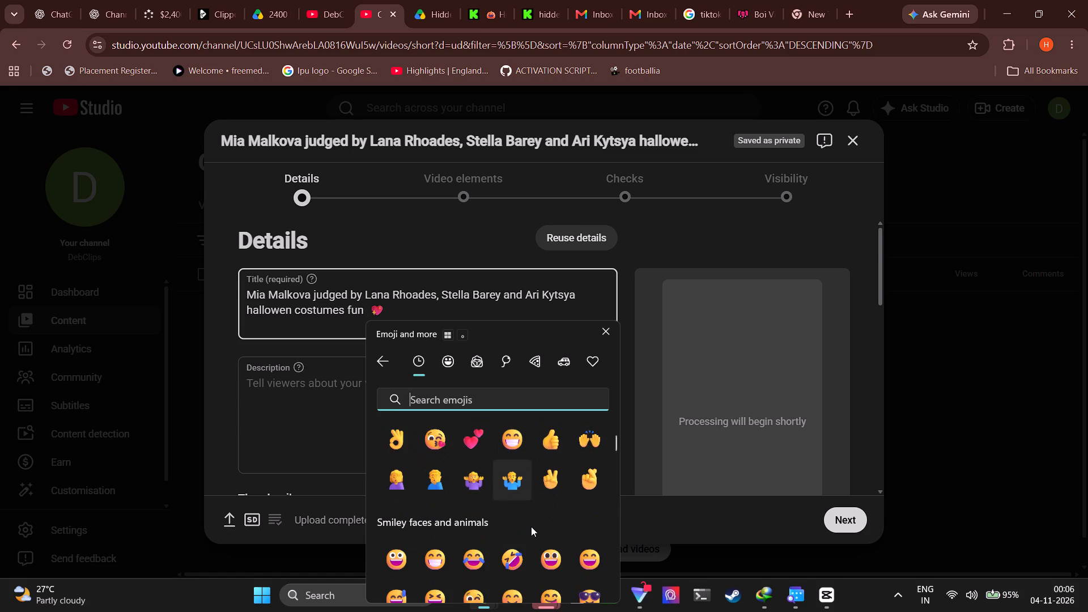
scroll(452, 478, "down", 3)
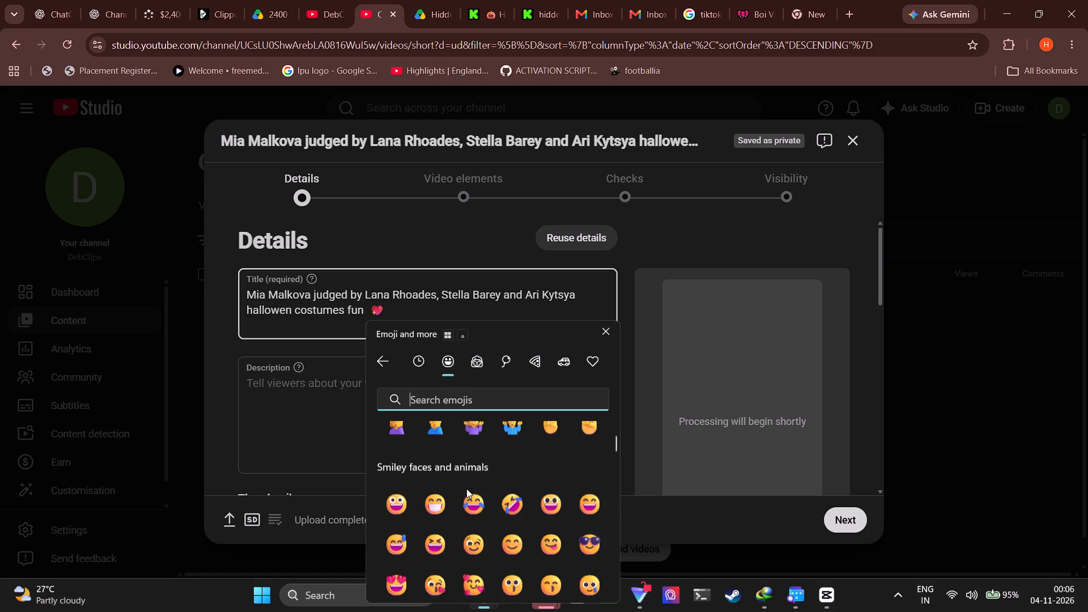
left_click(395, 555)
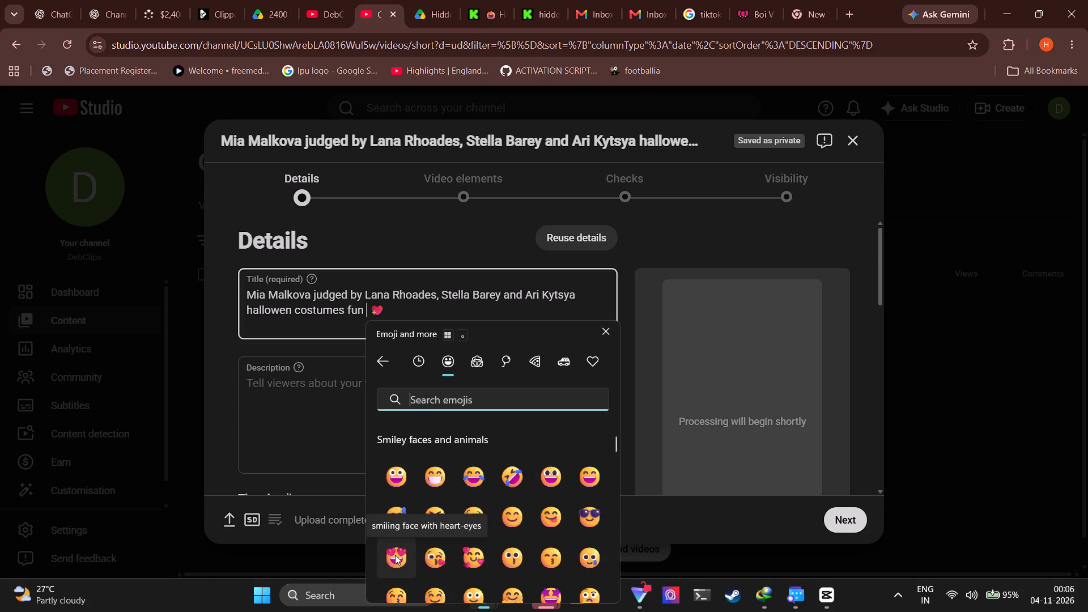
scroll(488, 538, "down", 1)
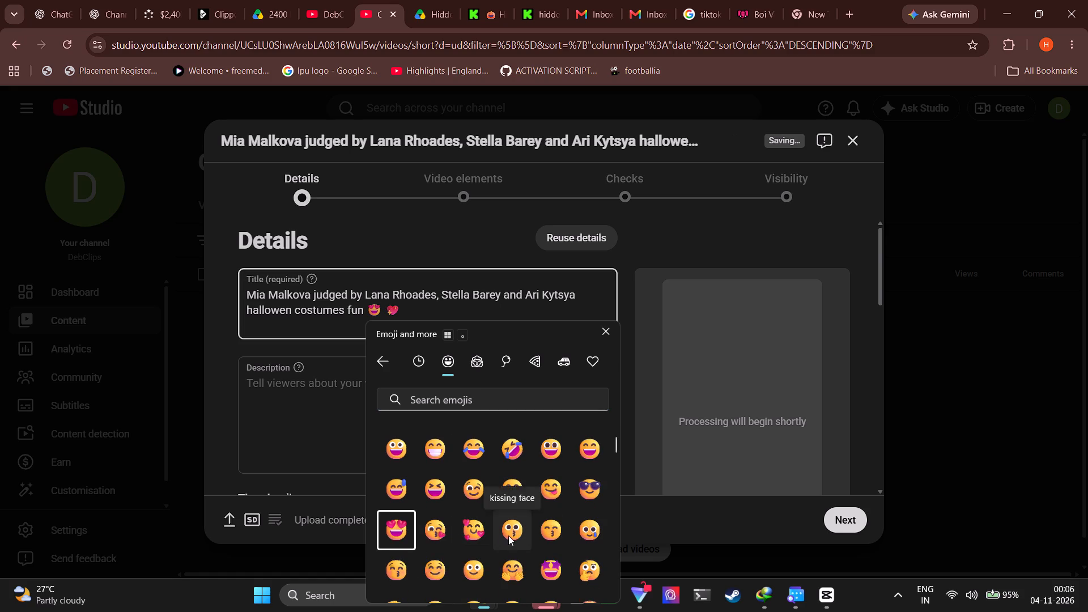
scroll(444, 546, "down", 1)
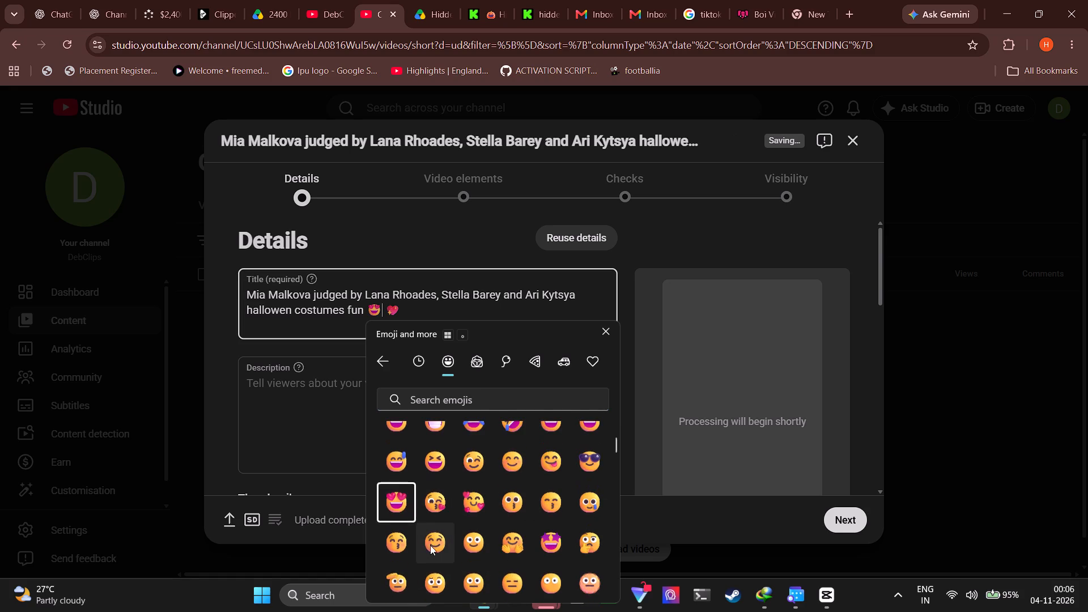
scroll(426, 547, "down", 3)
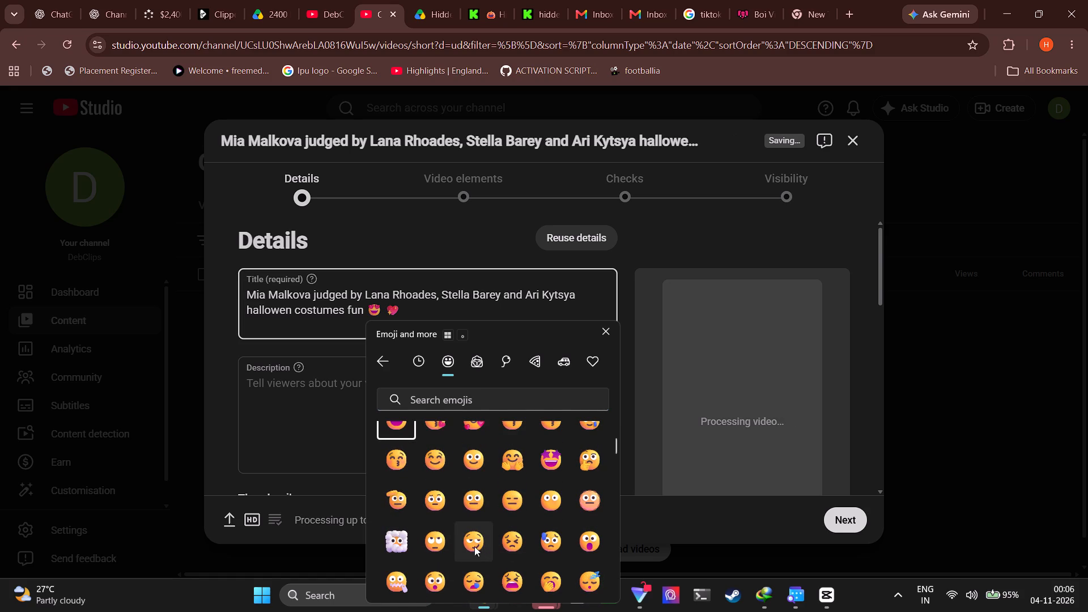
scroll(564, 562, "down", 2)
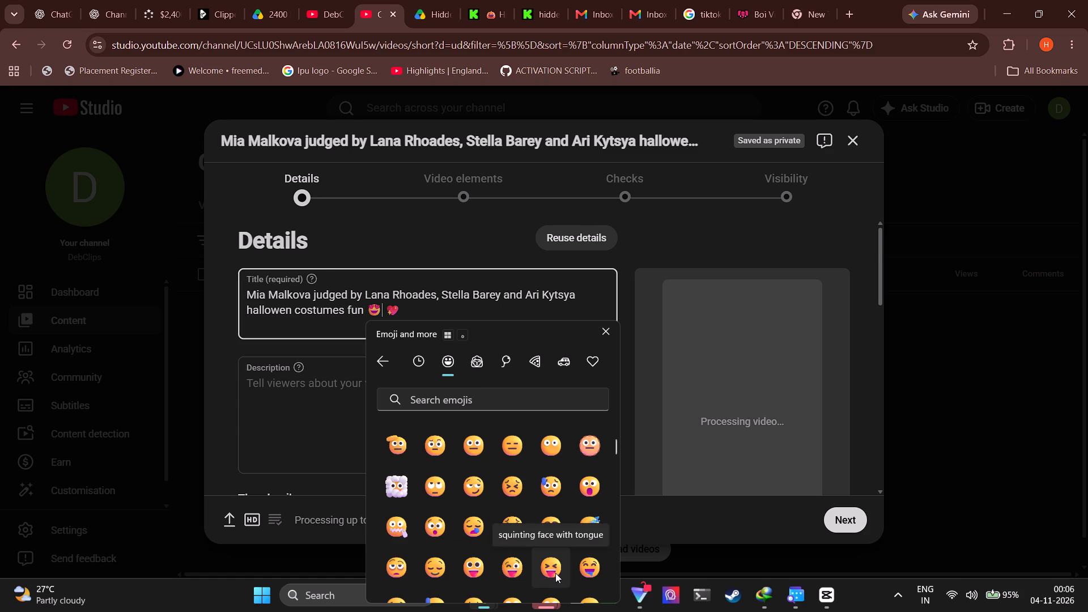
left_click(511, 571)
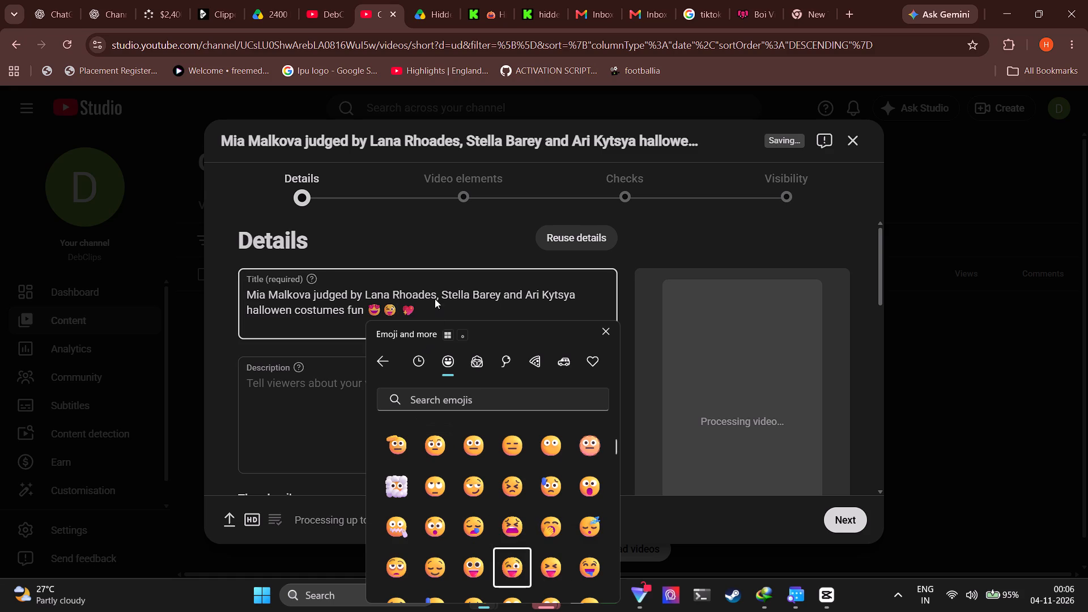
left_click(435, 299)
Copy the YouTube Shorts caption text “Watch live on Kick: hiddenmfwebsite” from the Captions & Tagging table in the campaign guidelines PDF.
left_click(328, 436)
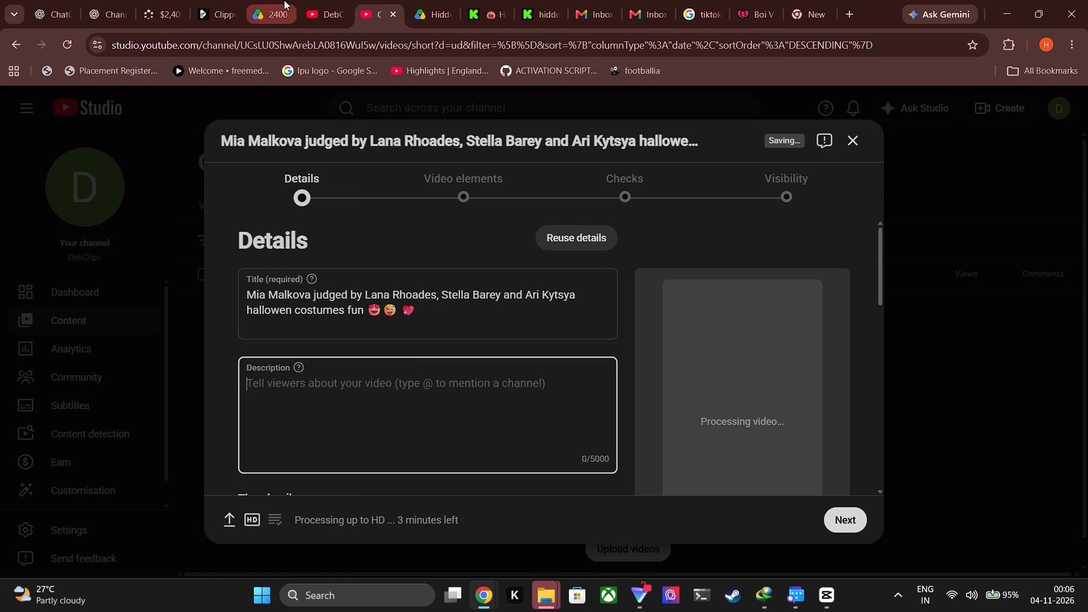
left_click(325, 0)
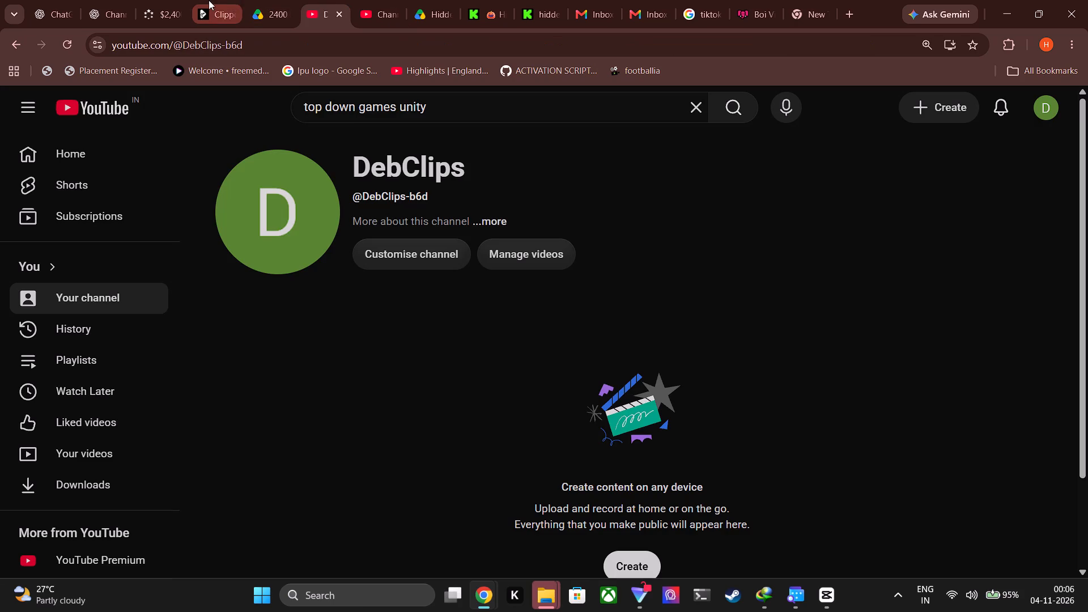
left_click(243, 0)
left_click(251, 0)
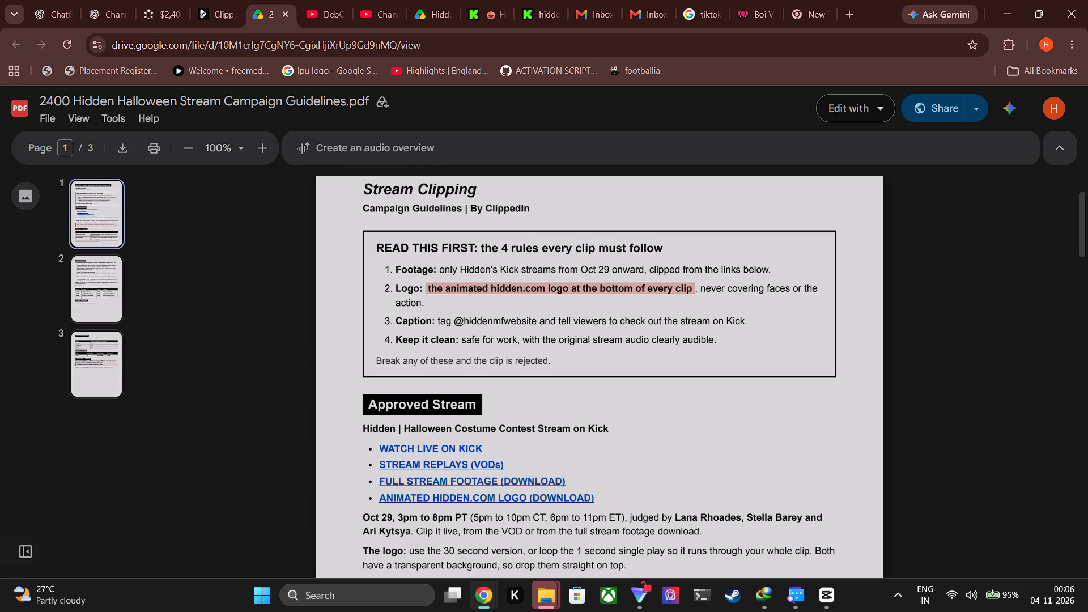
left_click(543, 322)
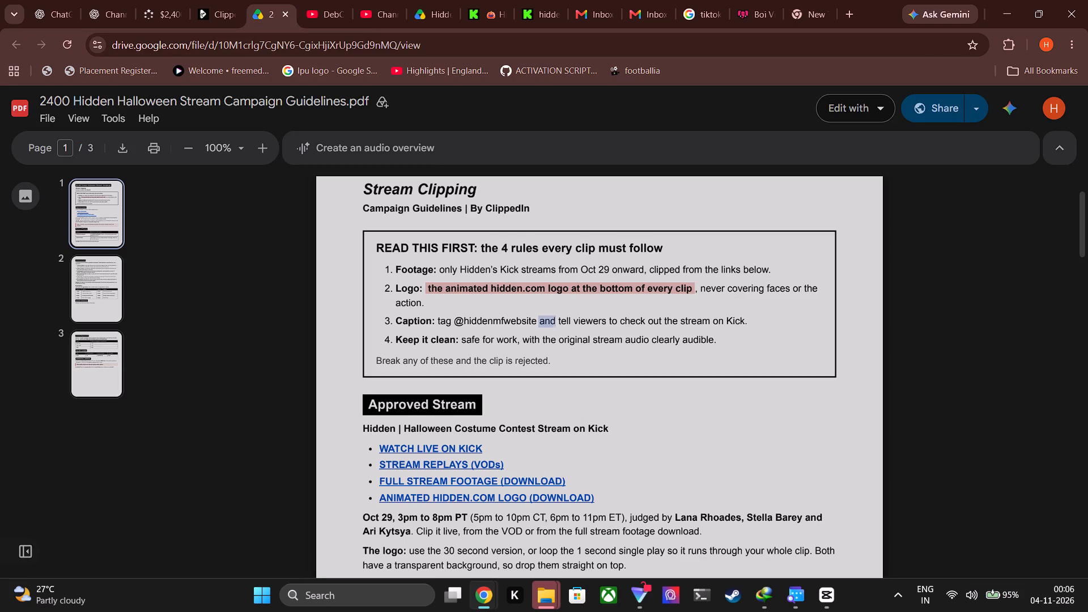
left_click(537, 321)
scroll(466, 508, "down", 1)
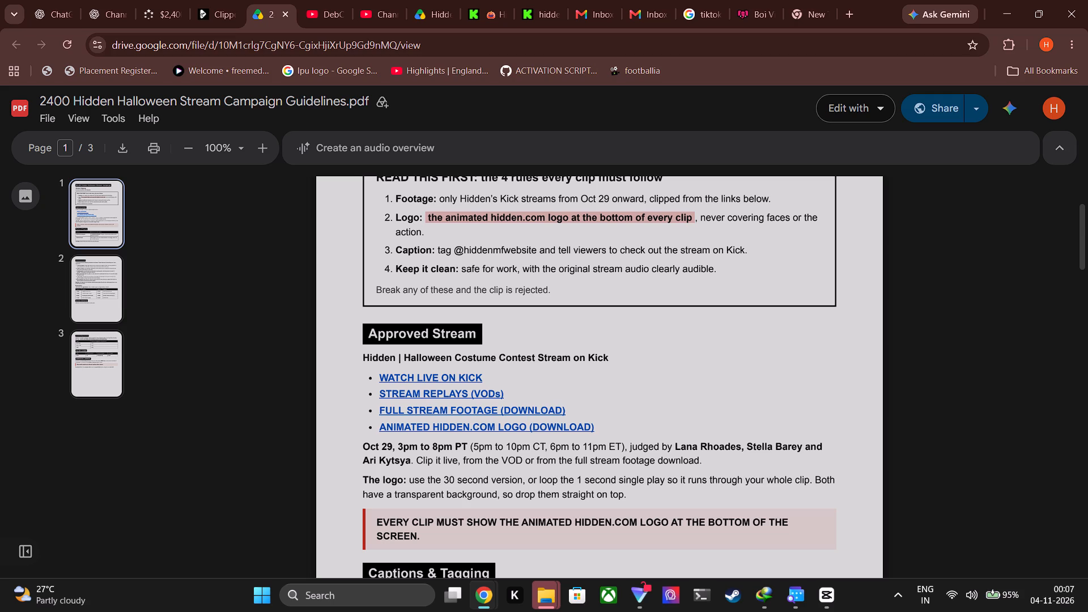
scroll(522, 500, "down", 2)
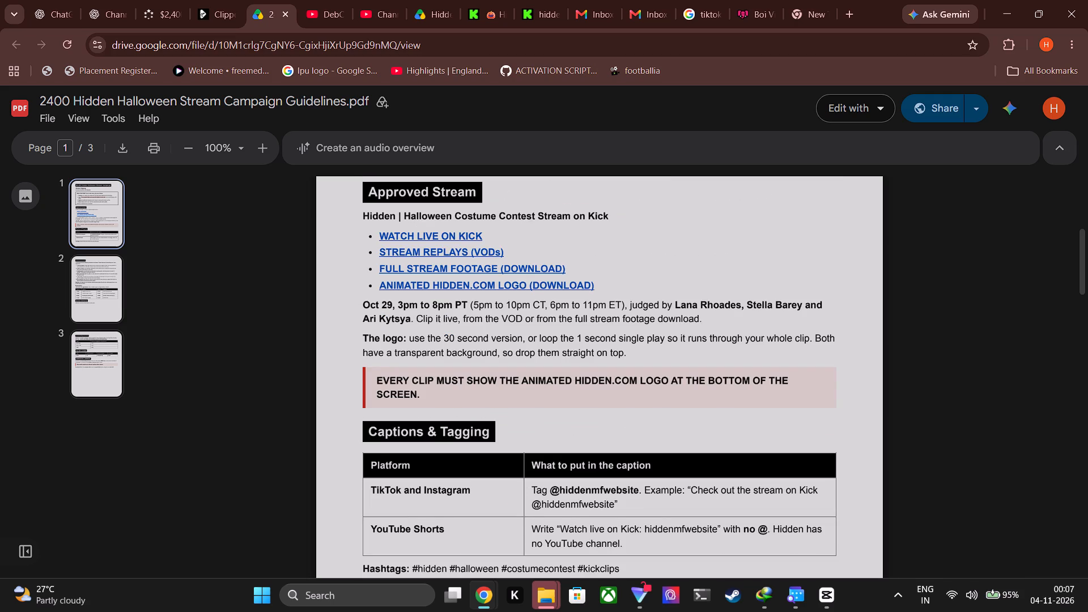
left_click_drag(640, 491, 632, 491)
left_click(647, 484)
scroll(641, 508, "down", 1)
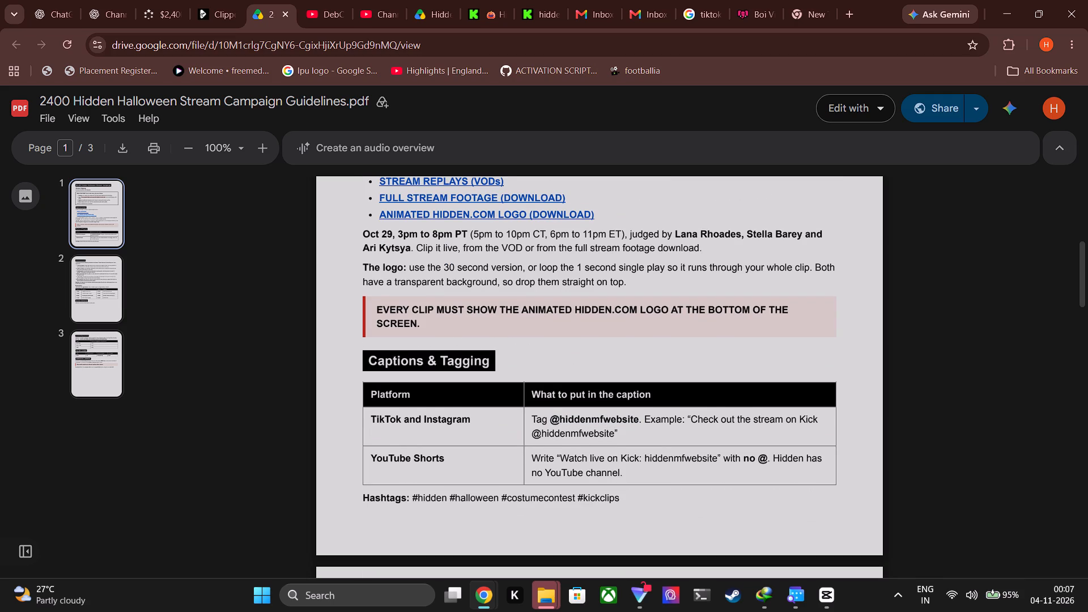
left_click_drag(717, 458, 594, 472)
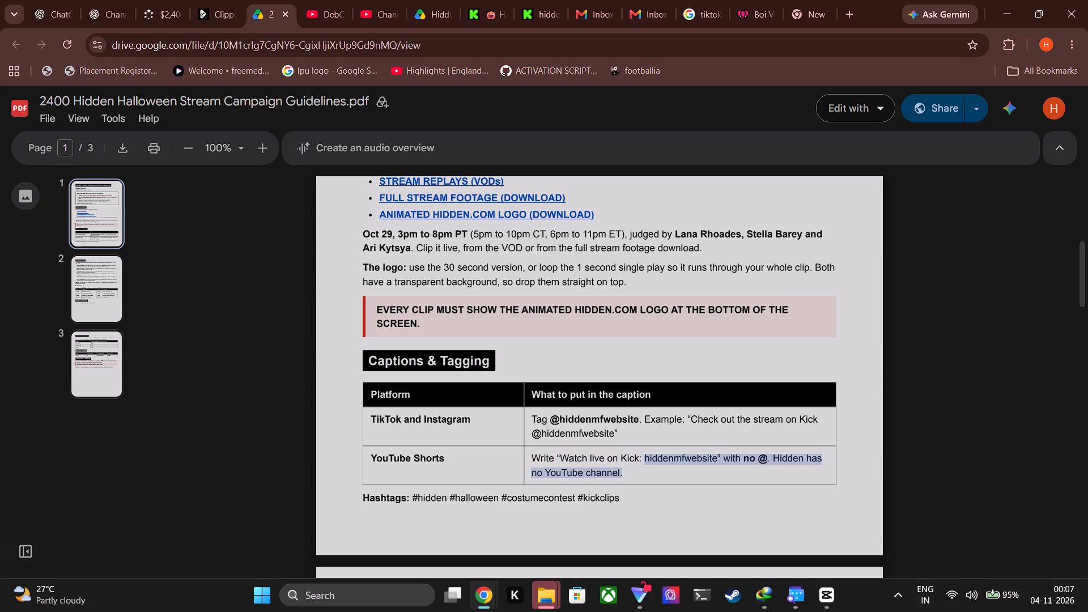
left_click_drag(594, 472, 561, 460)
left_click(561, 460)
left_click_drag(561, 454, 576, 454)
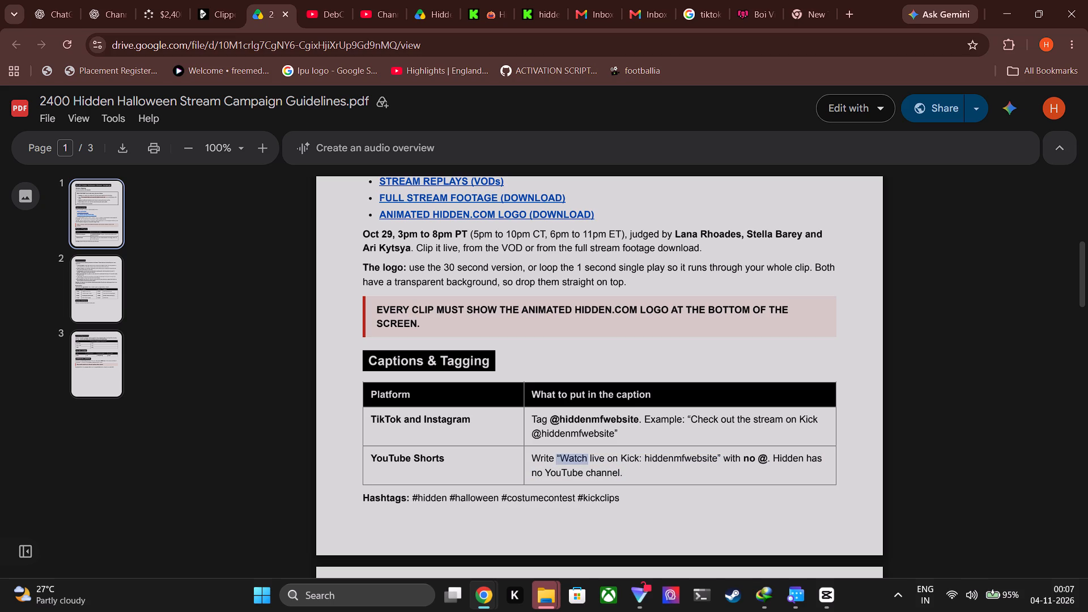
left_click_drag(576, 454, 683, 465)
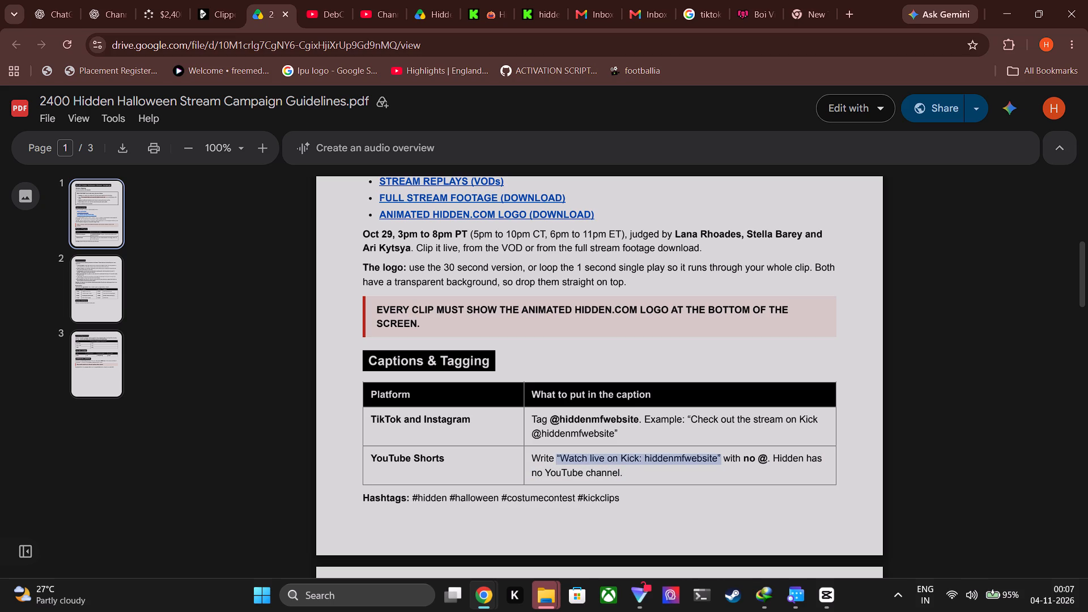
key("ctrl+c")
left_click(318, 1)
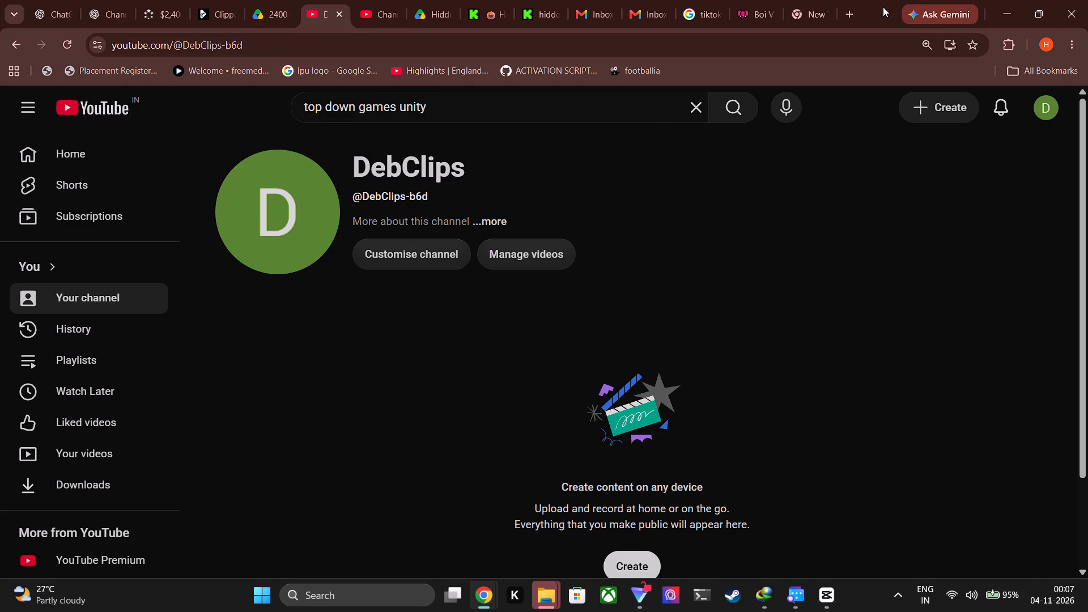
left_click(175, 1)
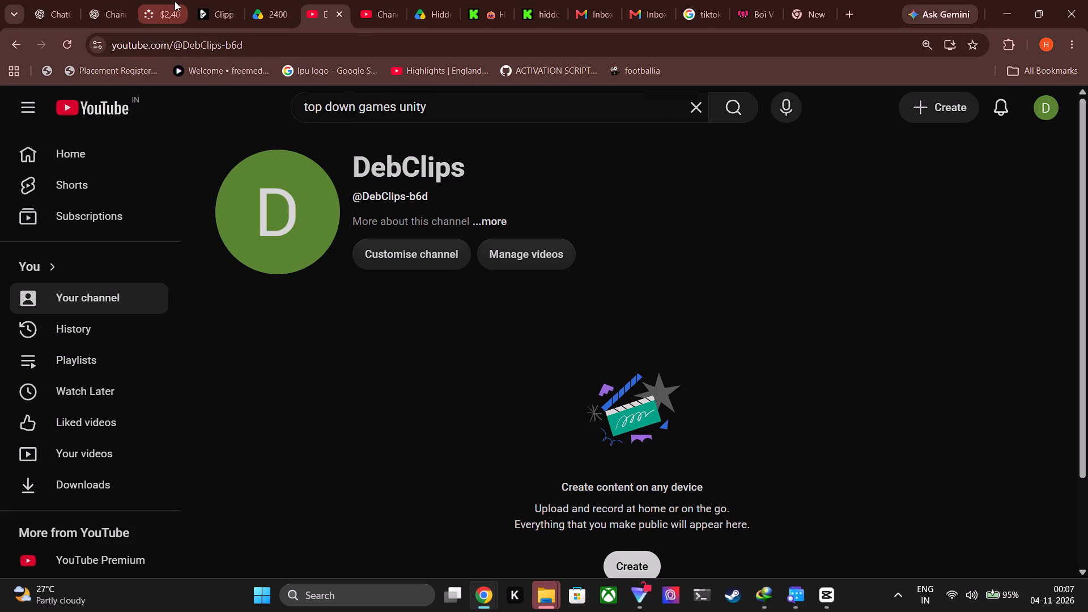
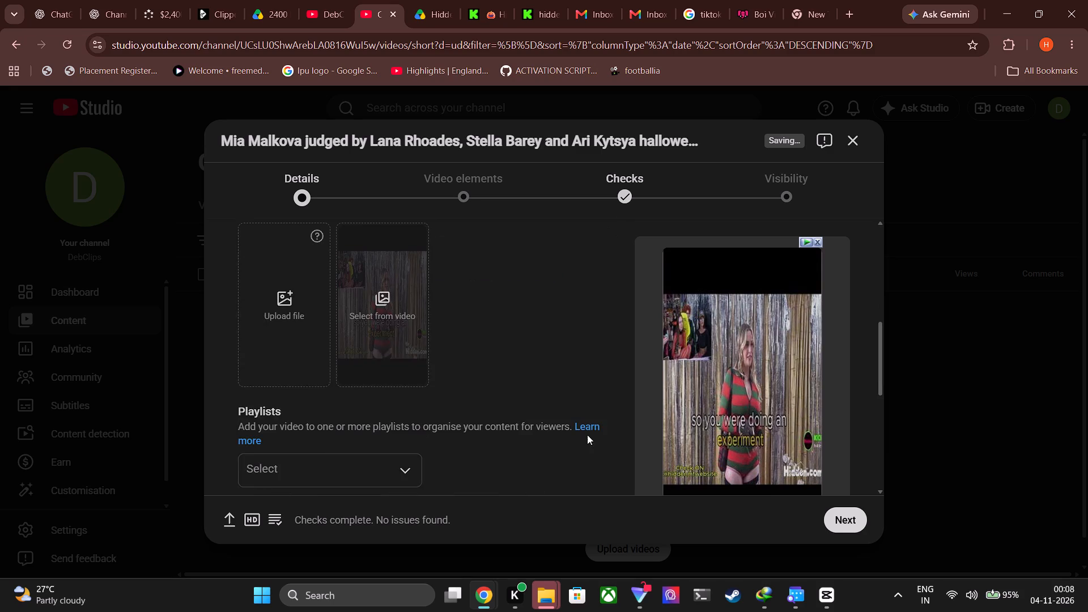
scroll(629, 414, "down", 3)
scroll(715, 379, "down", 2)
scroll(713, 379, "up", 2)
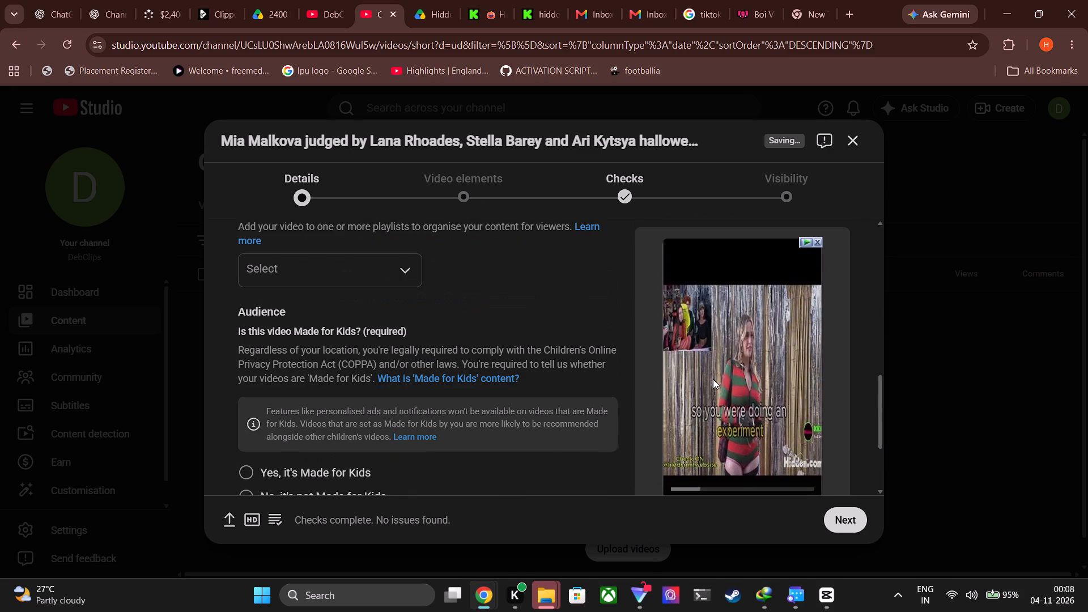
scroll(354, 274, "up", 2)
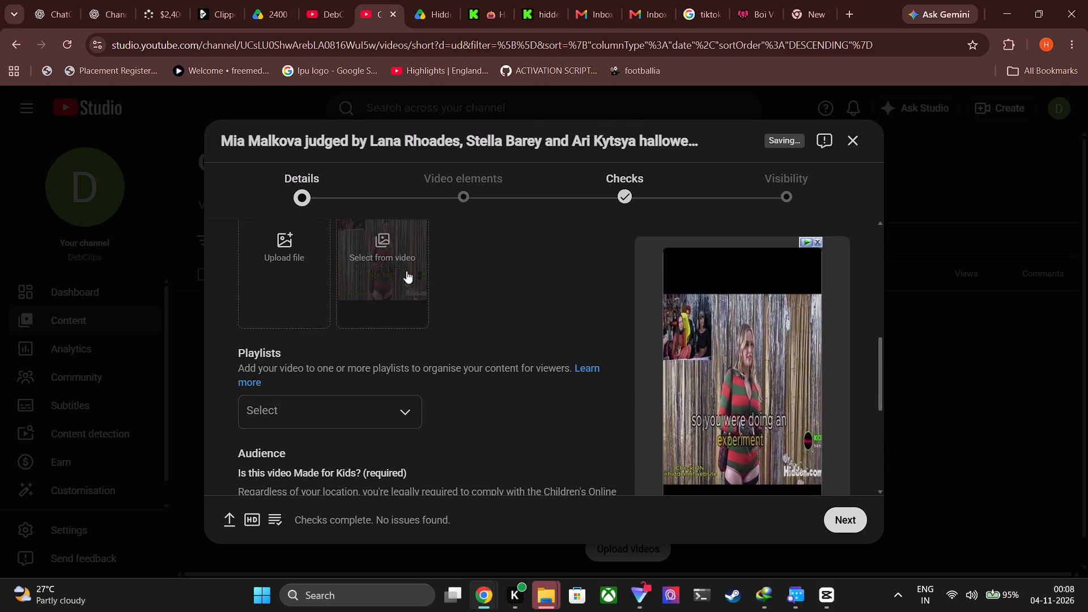
left_click(406, 271)
left_click(379, 341)
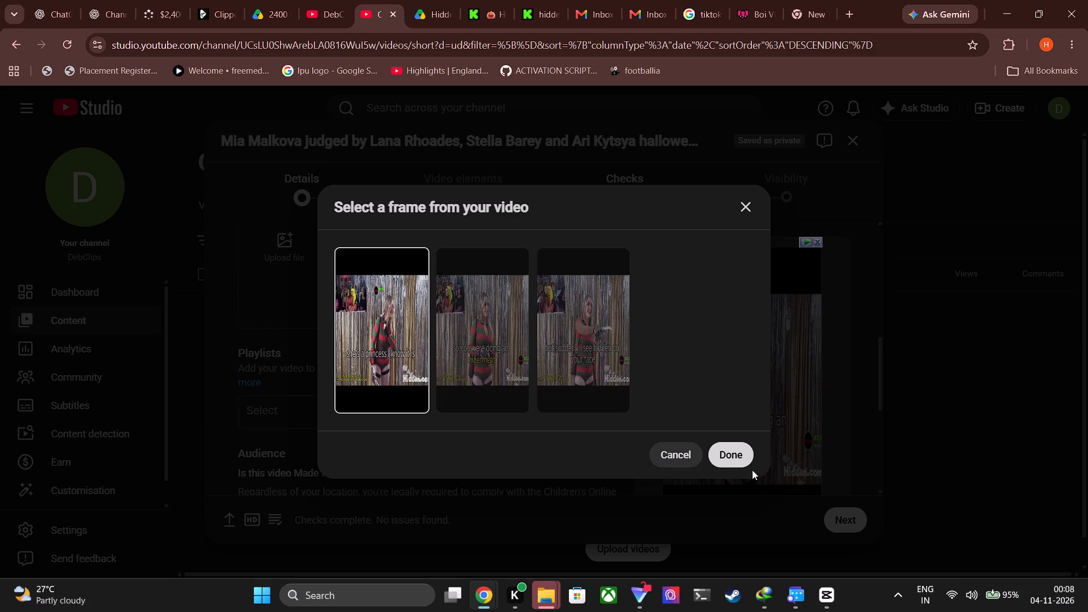
left_click(708, 452)
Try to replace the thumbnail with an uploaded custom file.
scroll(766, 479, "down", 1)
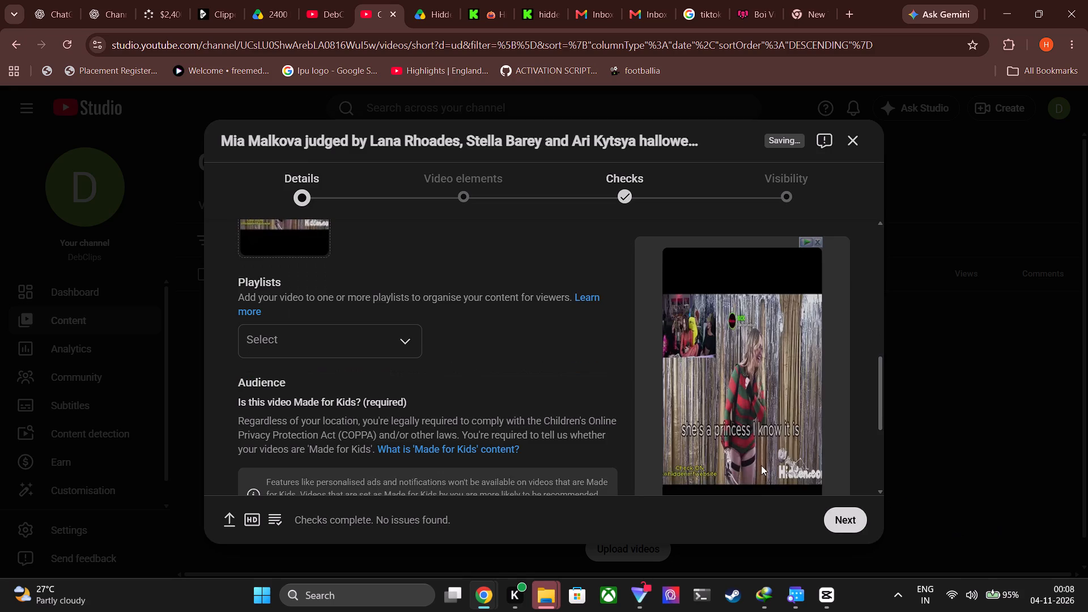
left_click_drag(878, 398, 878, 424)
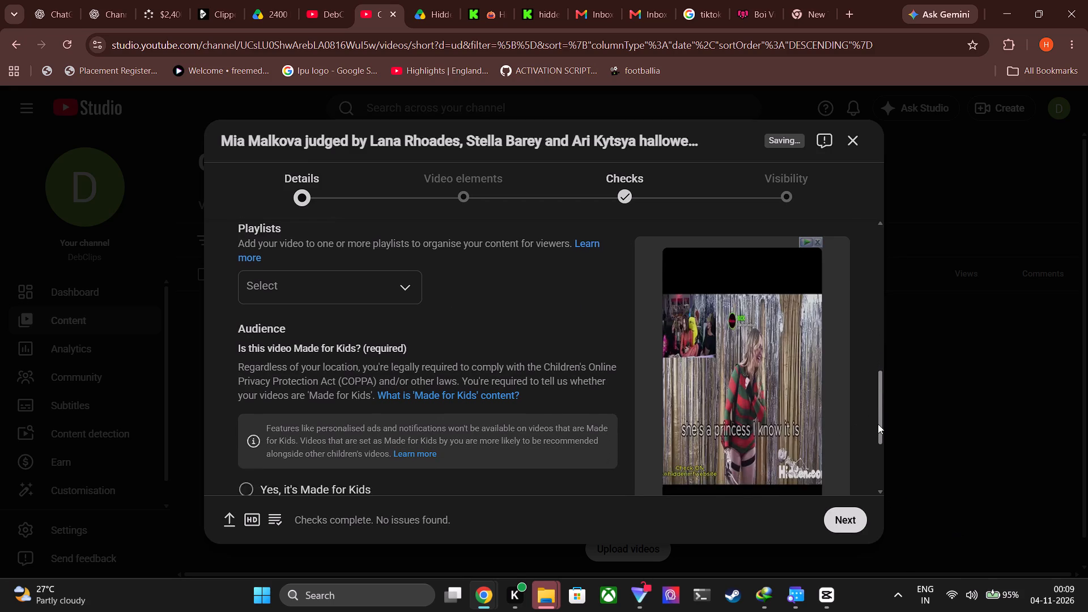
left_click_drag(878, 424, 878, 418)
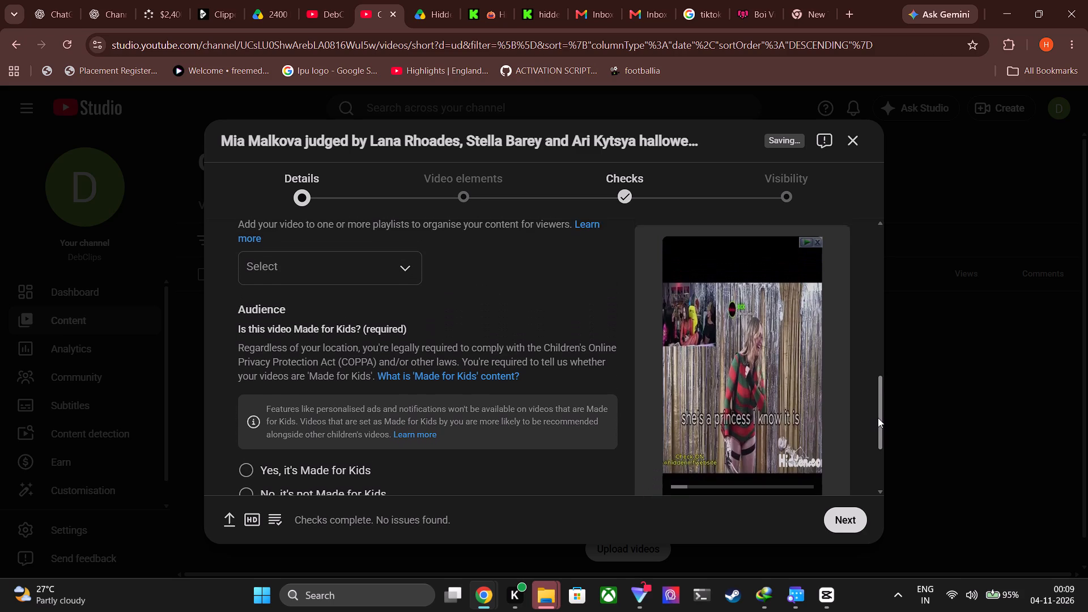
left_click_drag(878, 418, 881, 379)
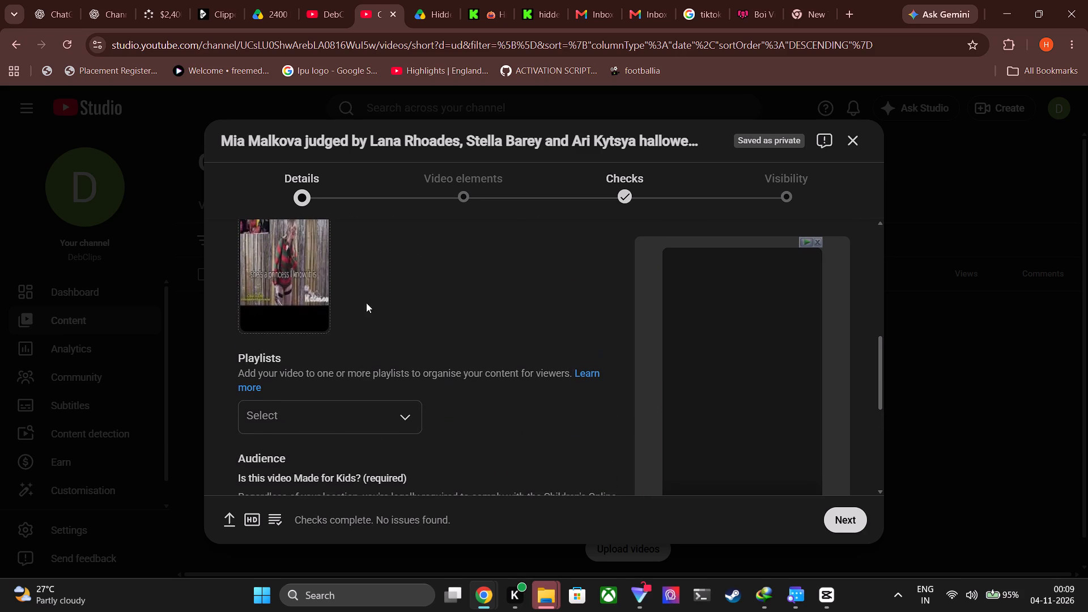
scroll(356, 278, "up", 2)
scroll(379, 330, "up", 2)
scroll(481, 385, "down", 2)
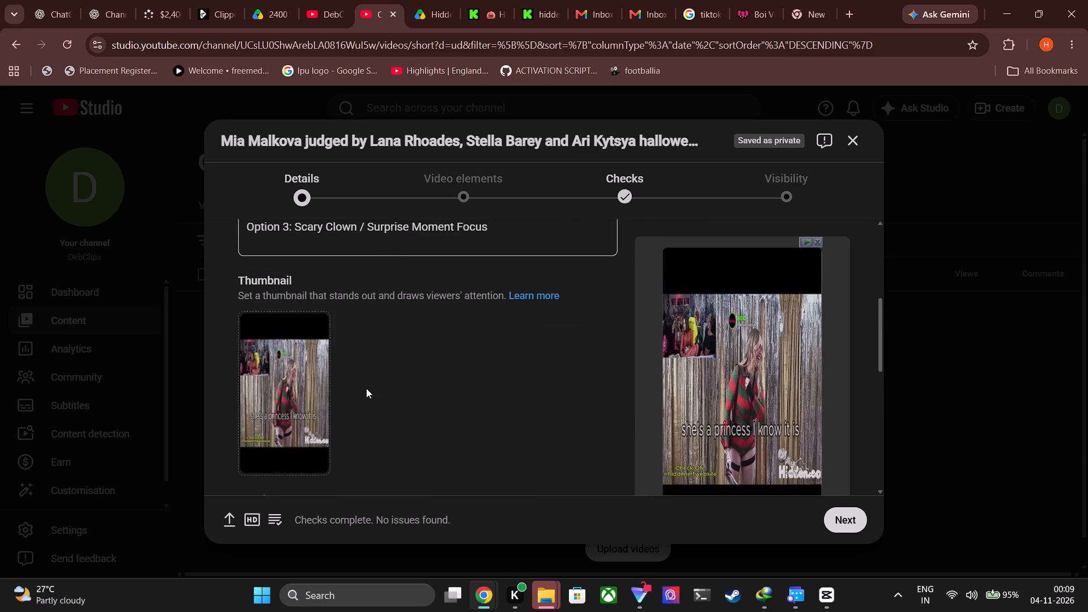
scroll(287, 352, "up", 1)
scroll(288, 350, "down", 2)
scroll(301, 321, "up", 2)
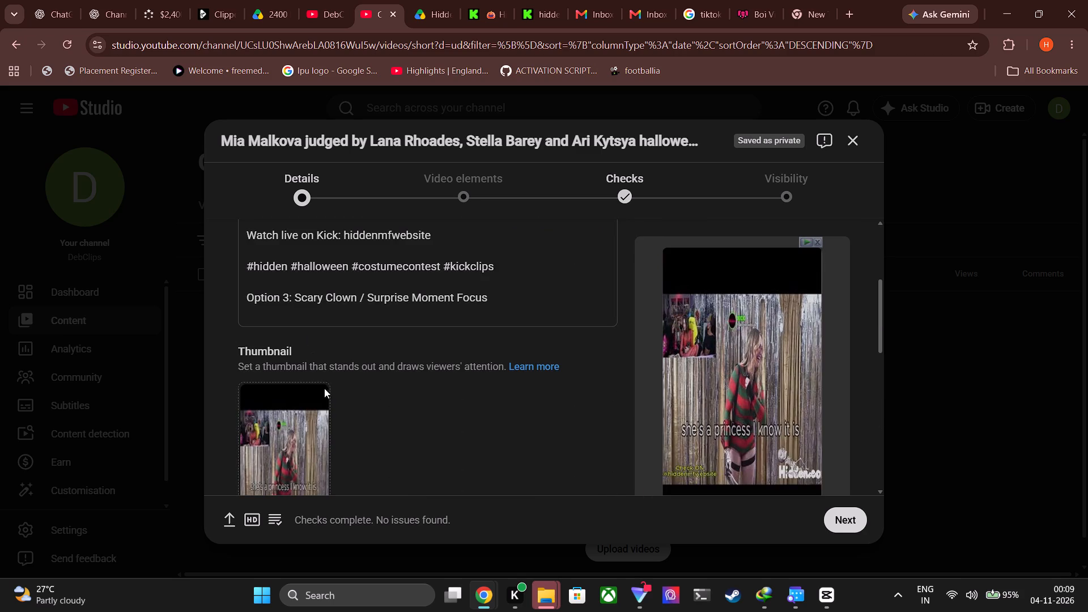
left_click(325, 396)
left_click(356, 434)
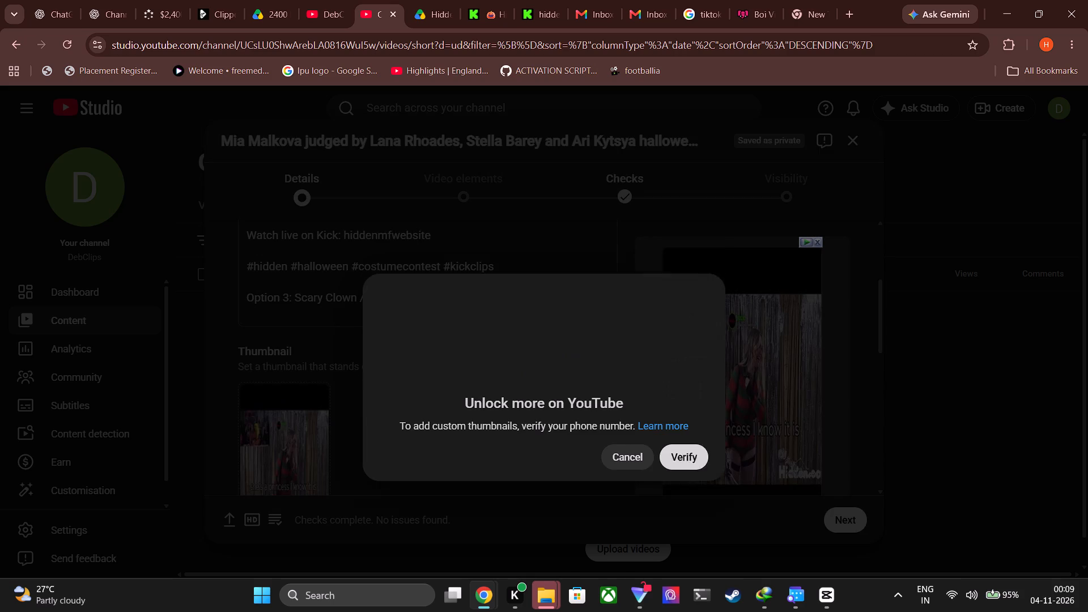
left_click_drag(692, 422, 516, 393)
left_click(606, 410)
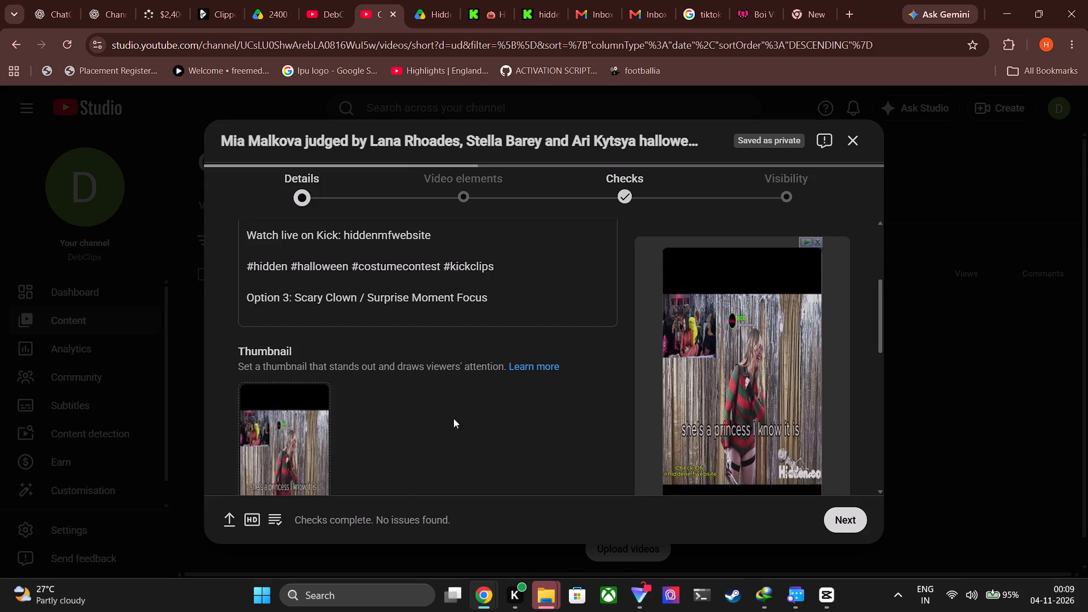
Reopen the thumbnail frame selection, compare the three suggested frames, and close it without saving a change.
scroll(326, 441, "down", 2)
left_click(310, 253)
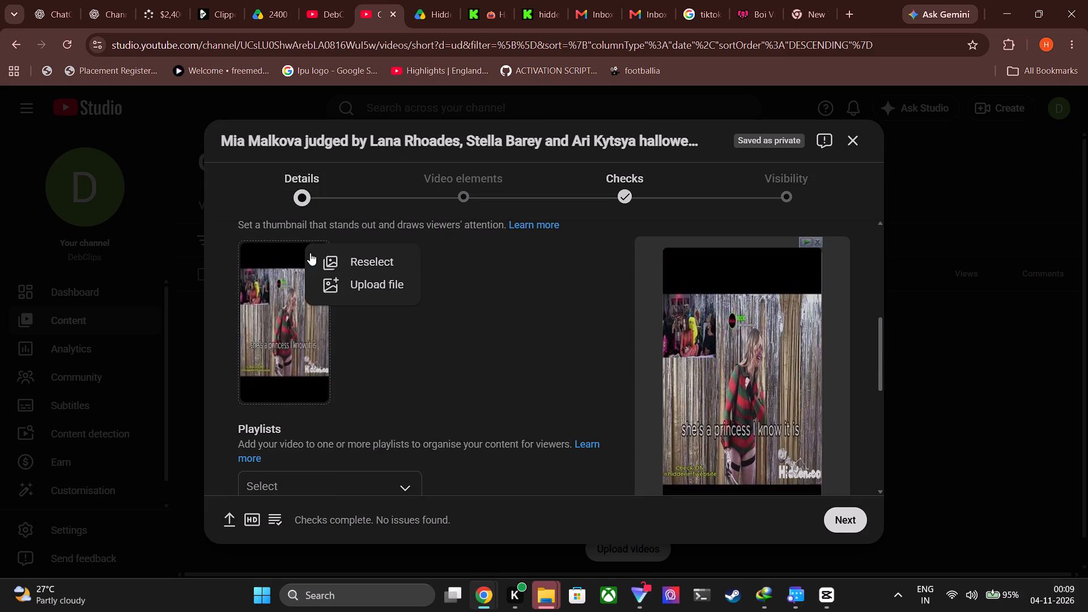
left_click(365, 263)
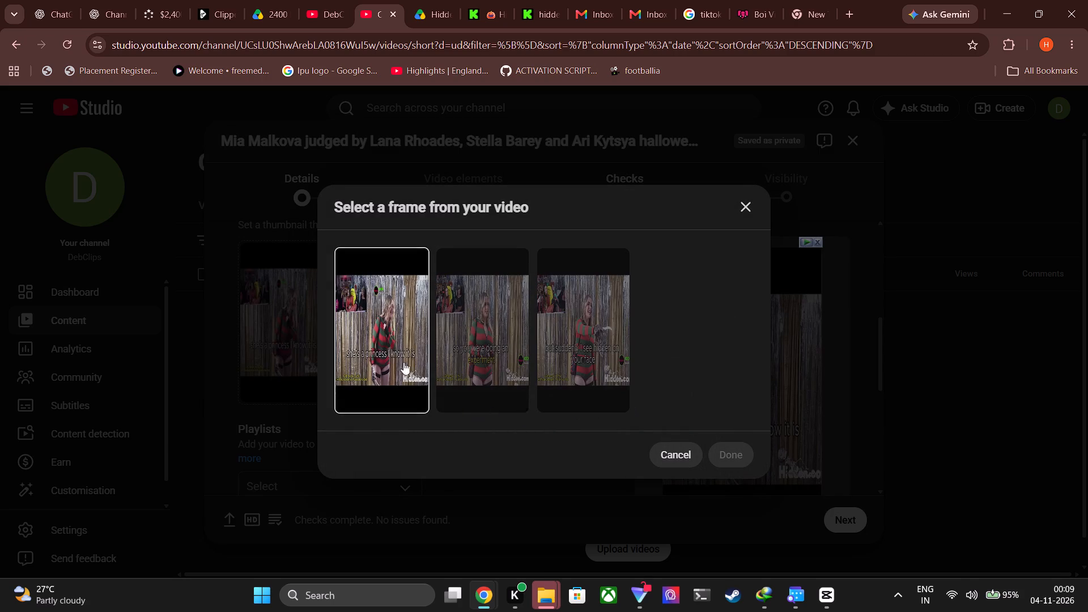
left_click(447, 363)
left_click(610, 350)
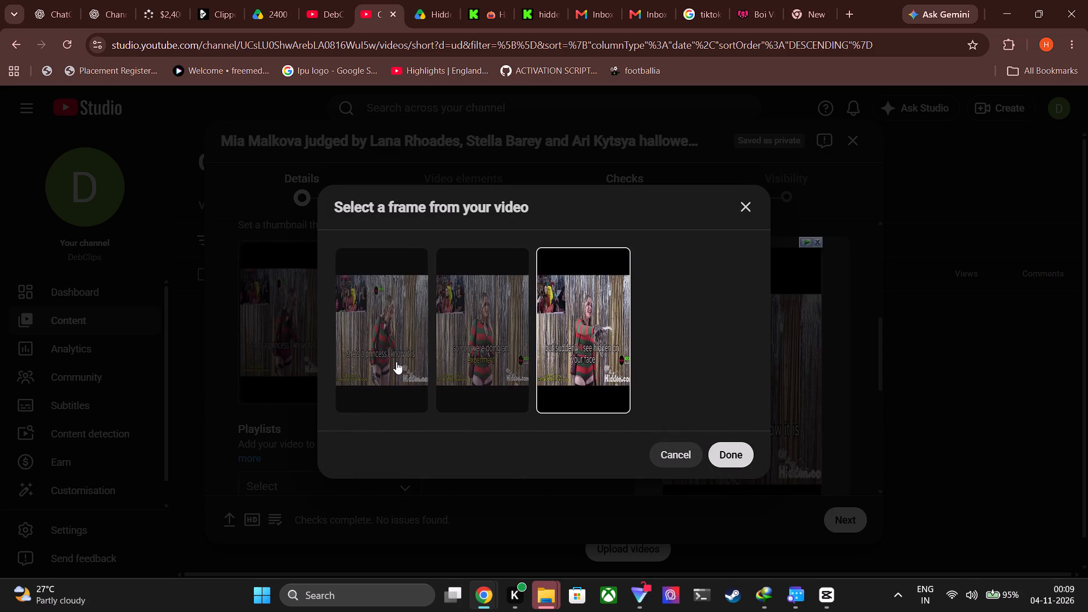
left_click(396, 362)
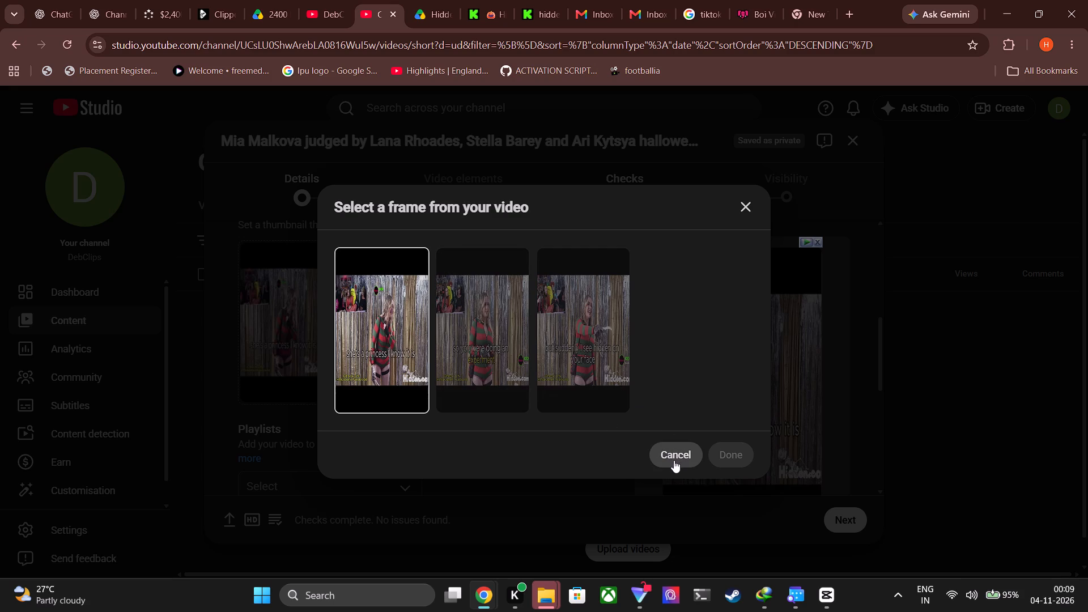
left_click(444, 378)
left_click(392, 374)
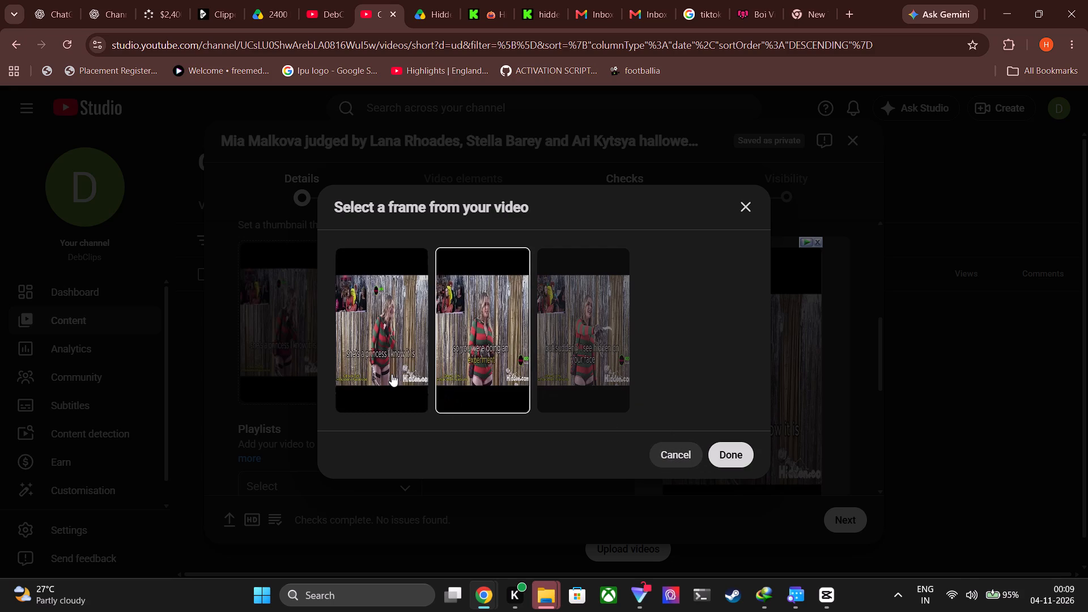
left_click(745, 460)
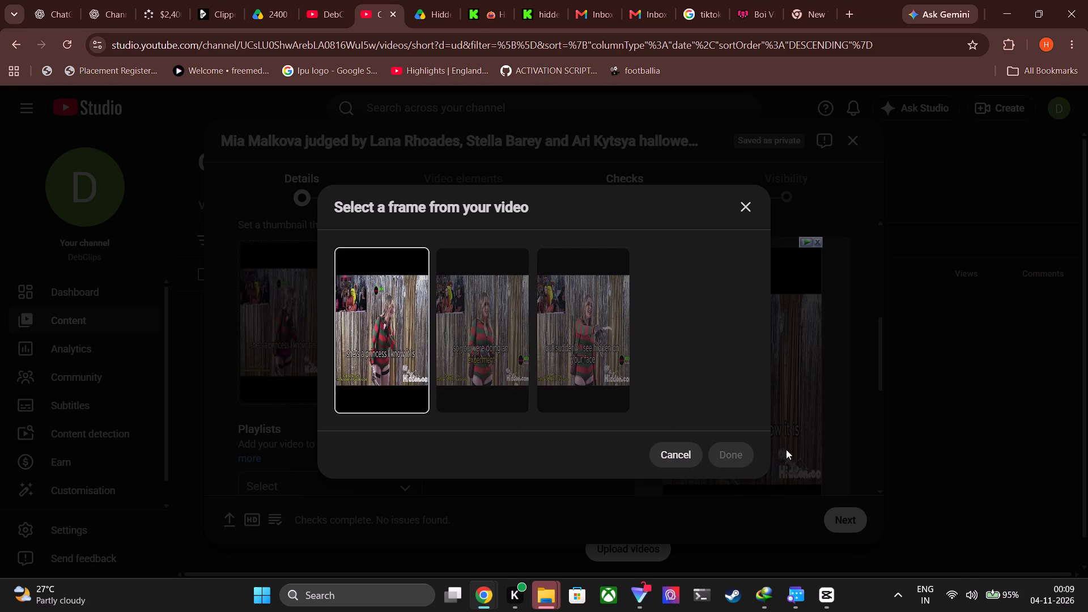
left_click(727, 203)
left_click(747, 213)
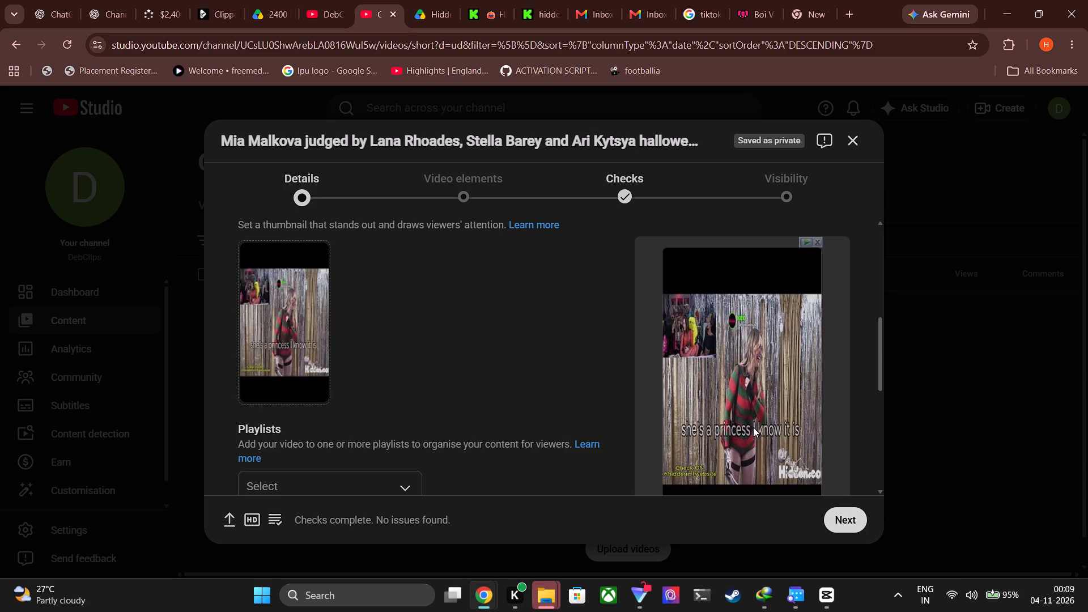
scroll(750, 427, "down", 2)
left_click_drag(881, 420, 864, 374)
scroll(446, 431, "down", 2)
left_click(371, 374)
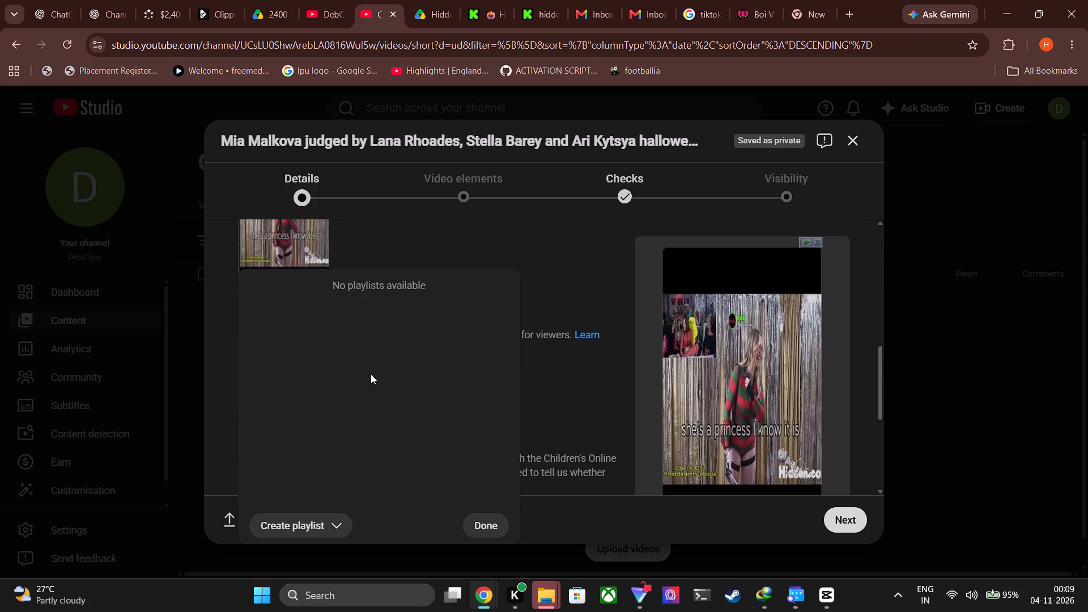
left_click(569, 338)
Set the audience to "No, it's not Made for Kids" and expand the Age restriction options.
scroll(440, 401, "down", 3)
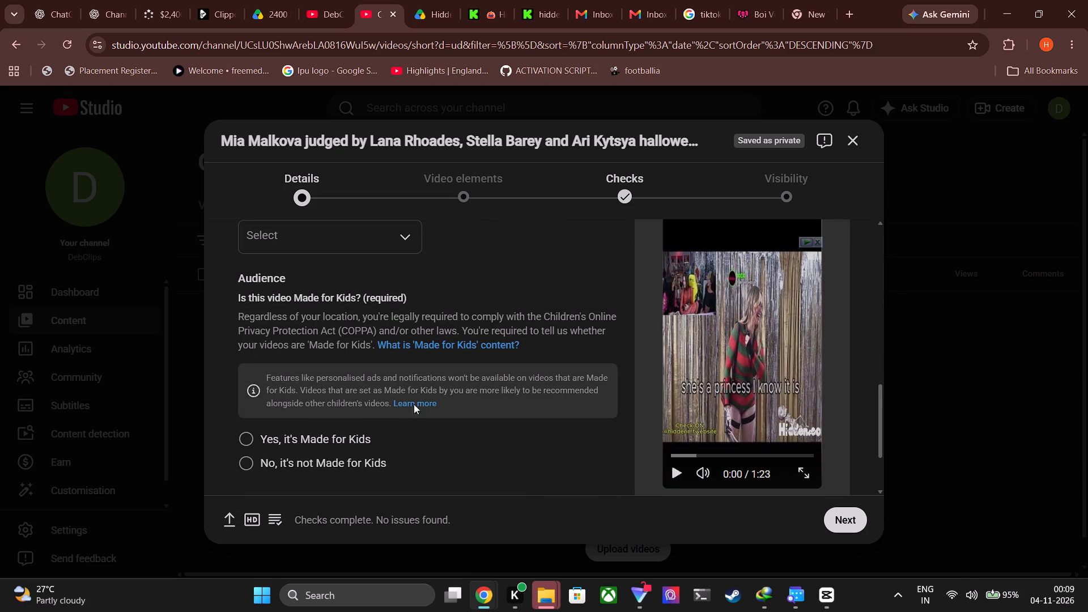
scroll(269, 374, "up", 1)
scroll(269, 374, "down", 1)
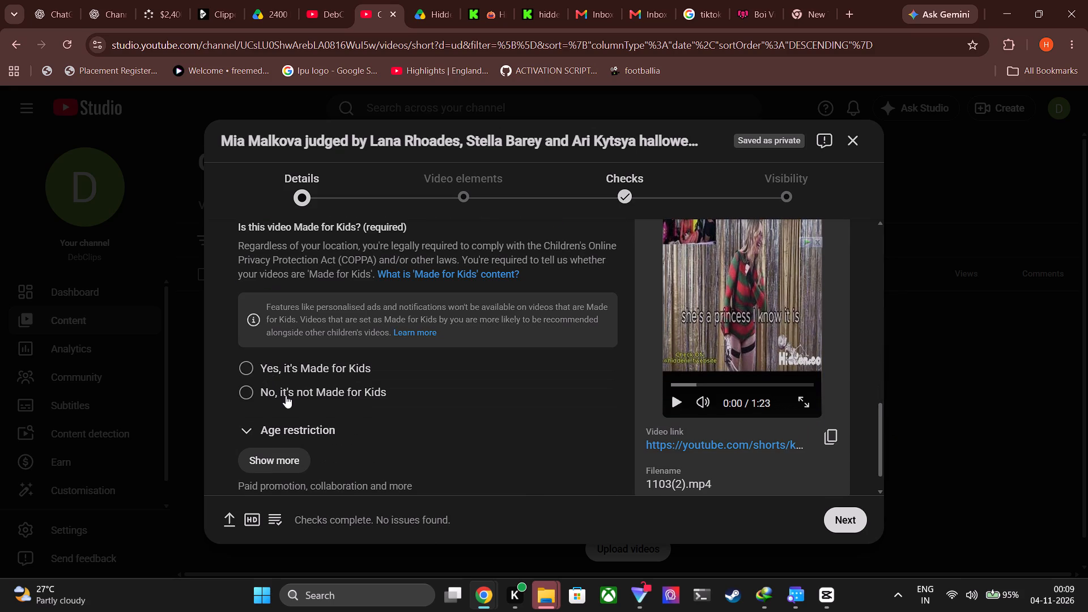
left_click(282, 379)
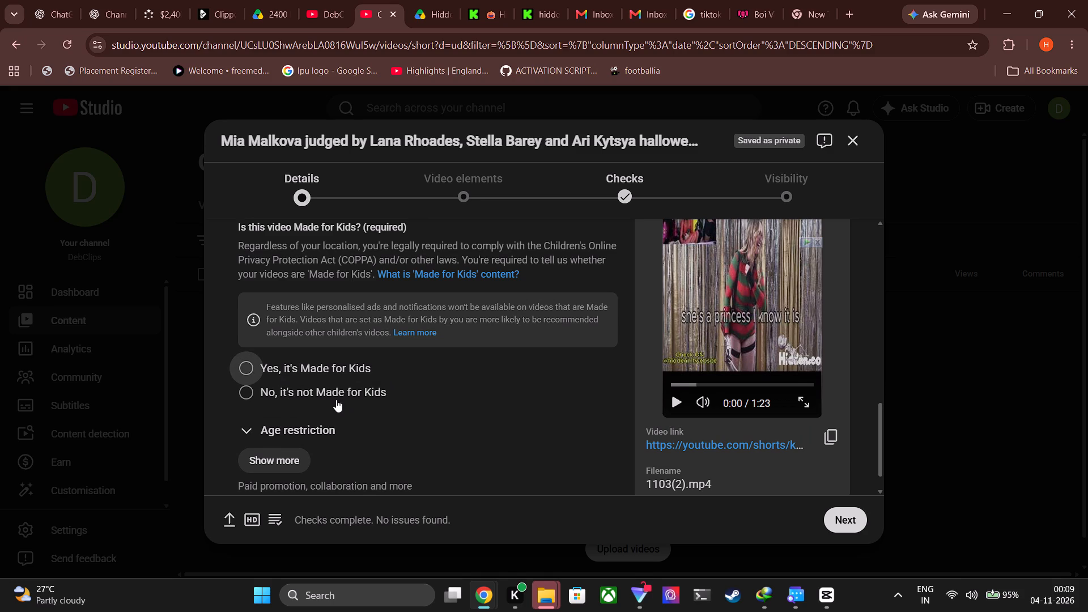
scroll(335, 401, "down", 1)
left_click(290, 357)
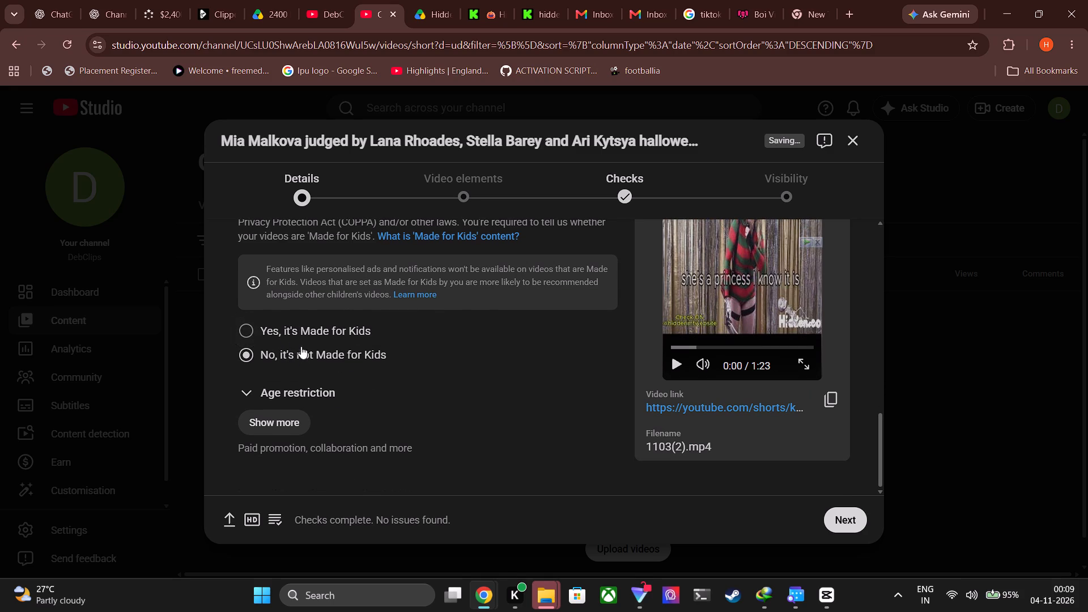
scroll(305, 342, "up", 1)
scroll(305, 342, "down", 1)
left_click(301, 336)
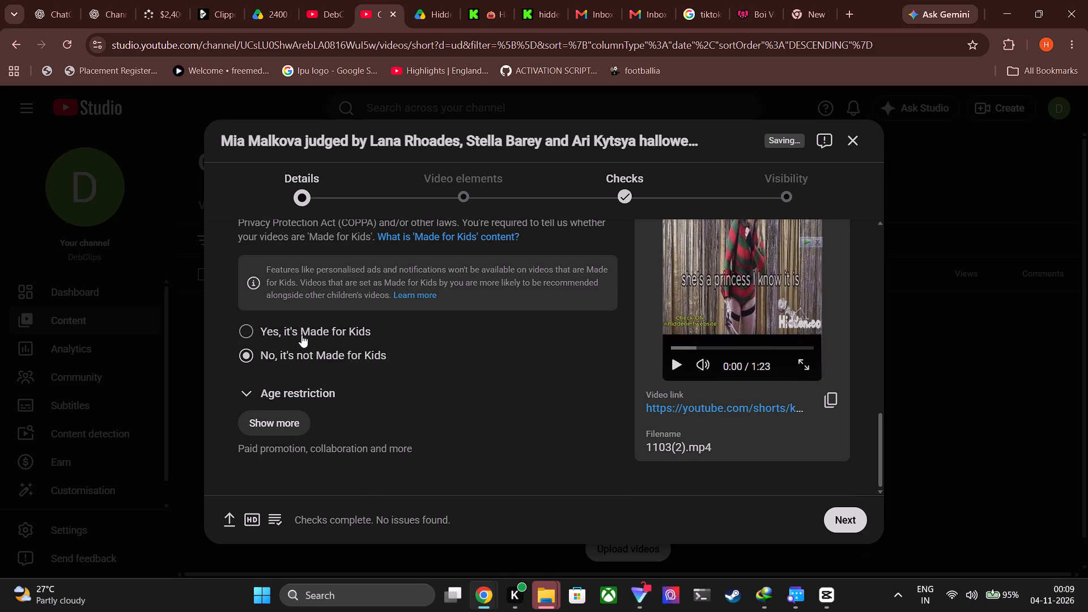
left_click(295, 398)
left_click(295, 396)
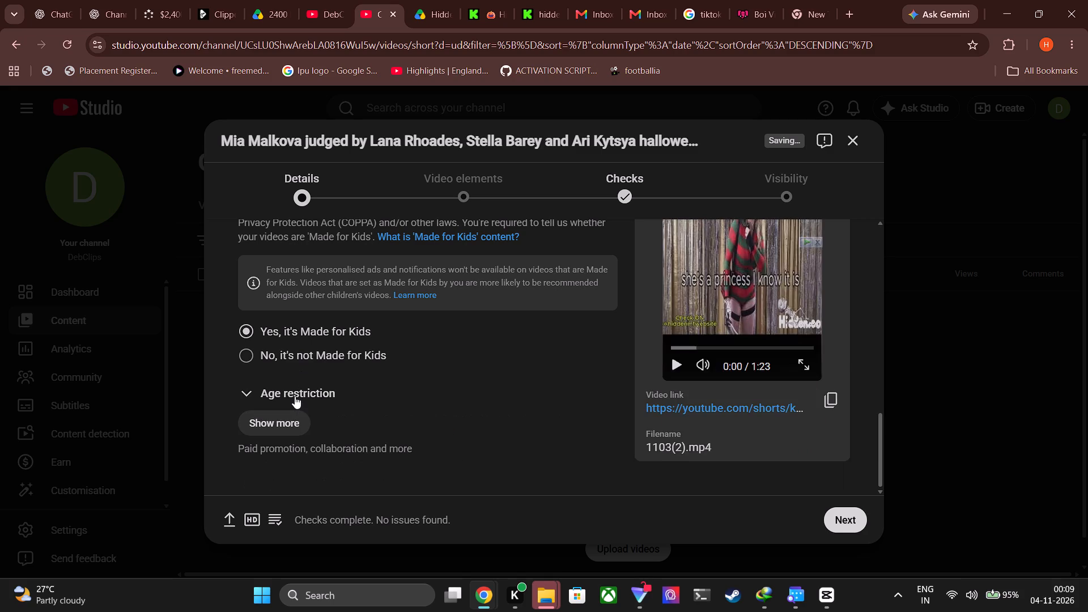
left_click(295, 396)
left_click(296, 349)
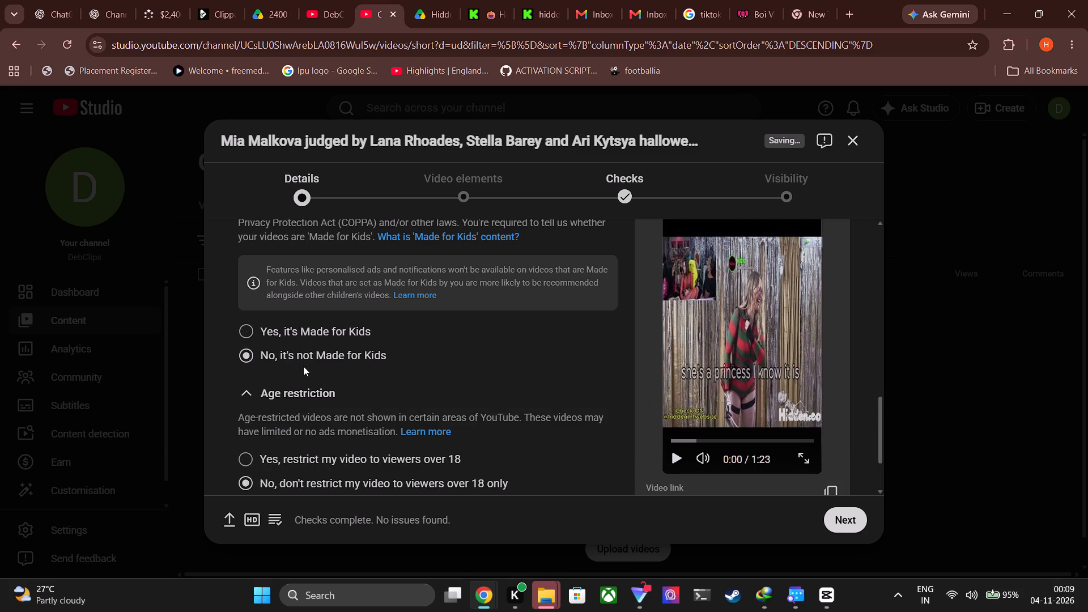
scroll(309, 387, "down", 2)
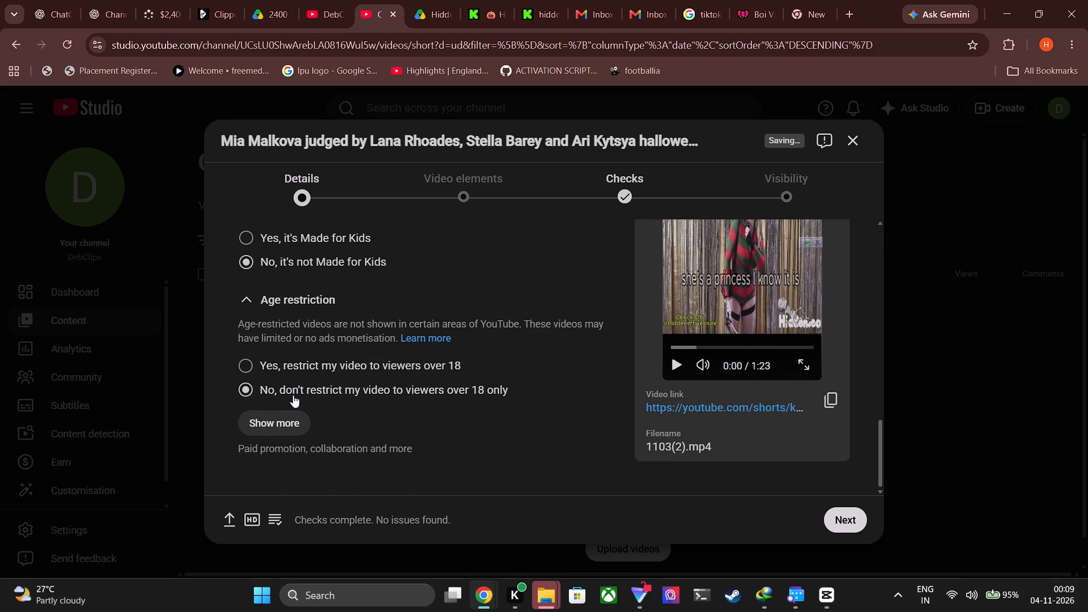
Start a new playlist for the video and title it "Kick stream clips hots".
scroll(291, 406, "up", 4)
scroll(345, 344, "up", 2)
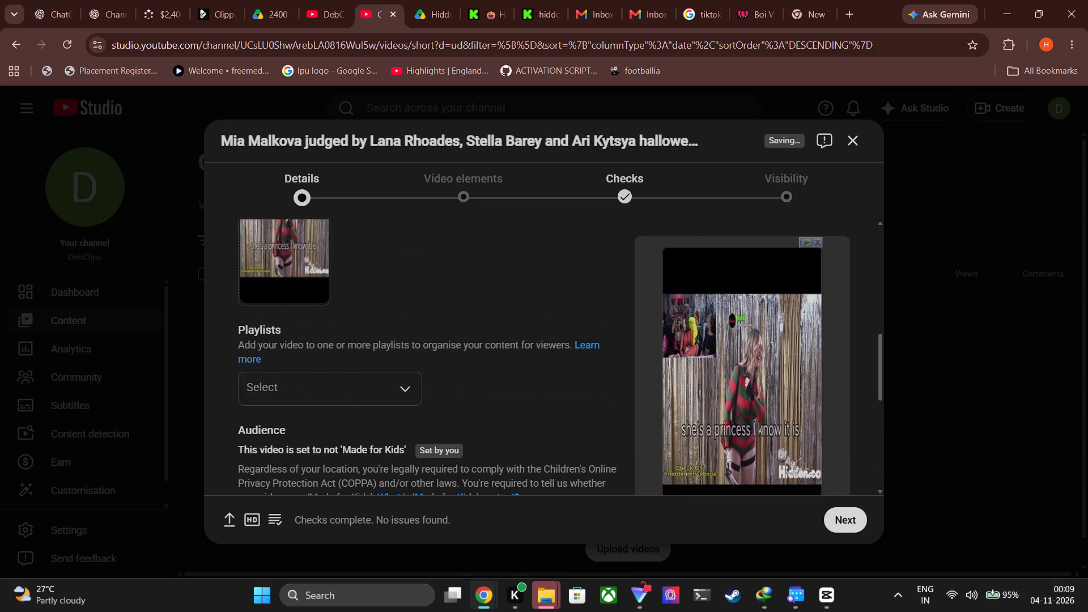
scroll(355, 411, "up", 4)
scroll(356, 410, "down", 4)
left_click(360, 448)
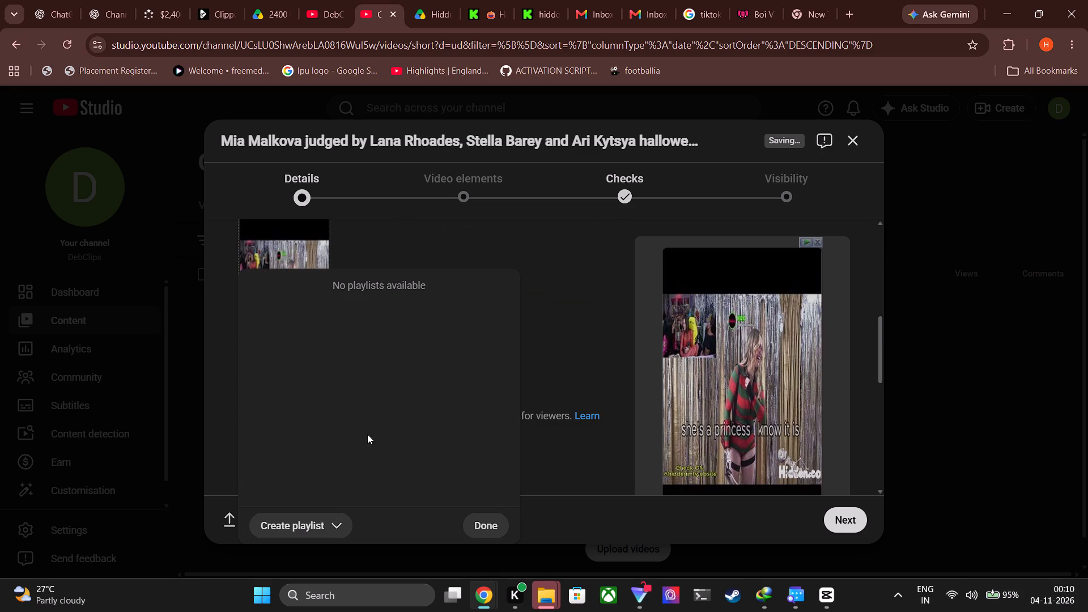
left_click(313, 521)
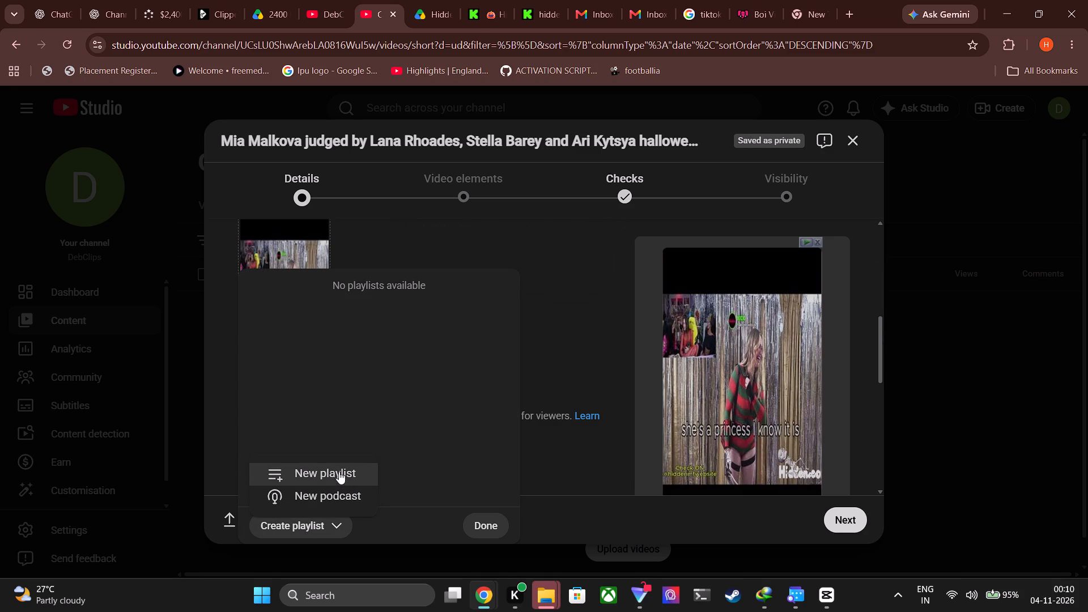
left_click(341, 474)
left_click(418, 236)
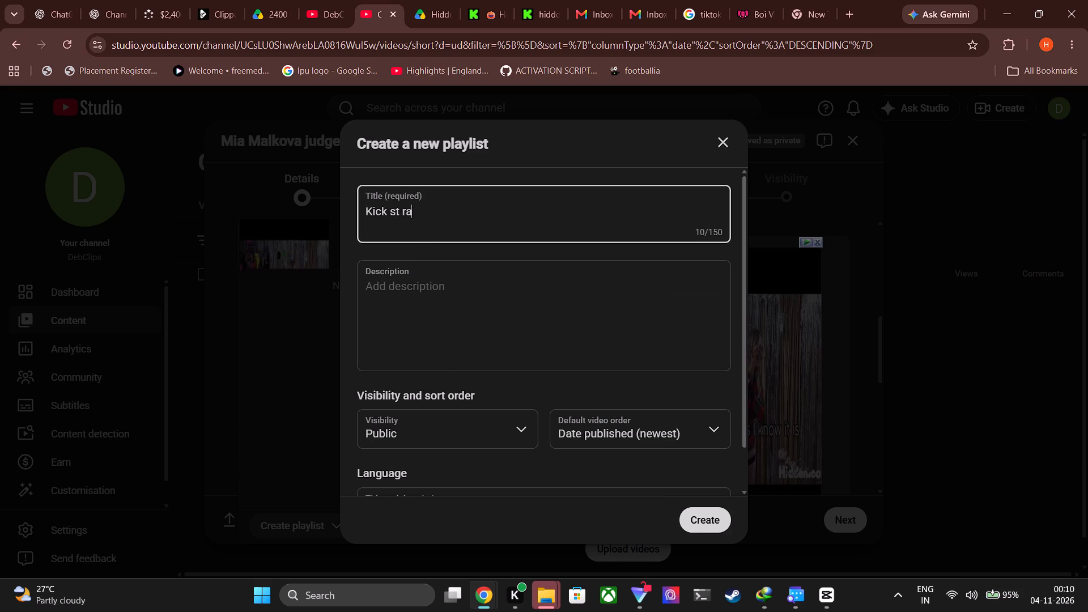
key("BackSpace")
key("BackSpace")
key("BackSpace")
type("ream clips hots")
key("space")
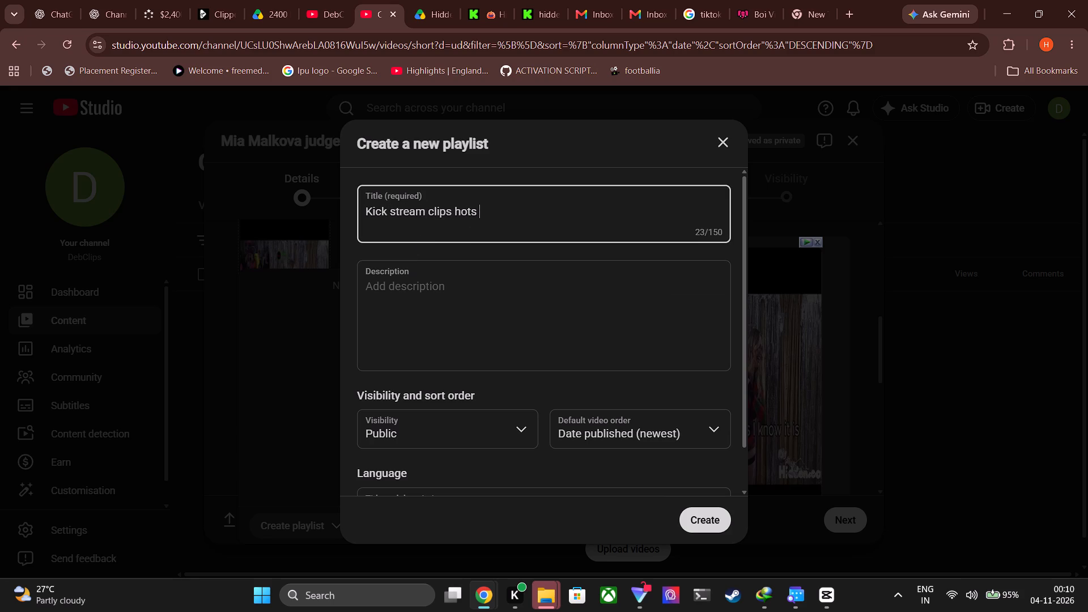
Append a fire emoji to the end of the new playlist's title.
key("super+period")
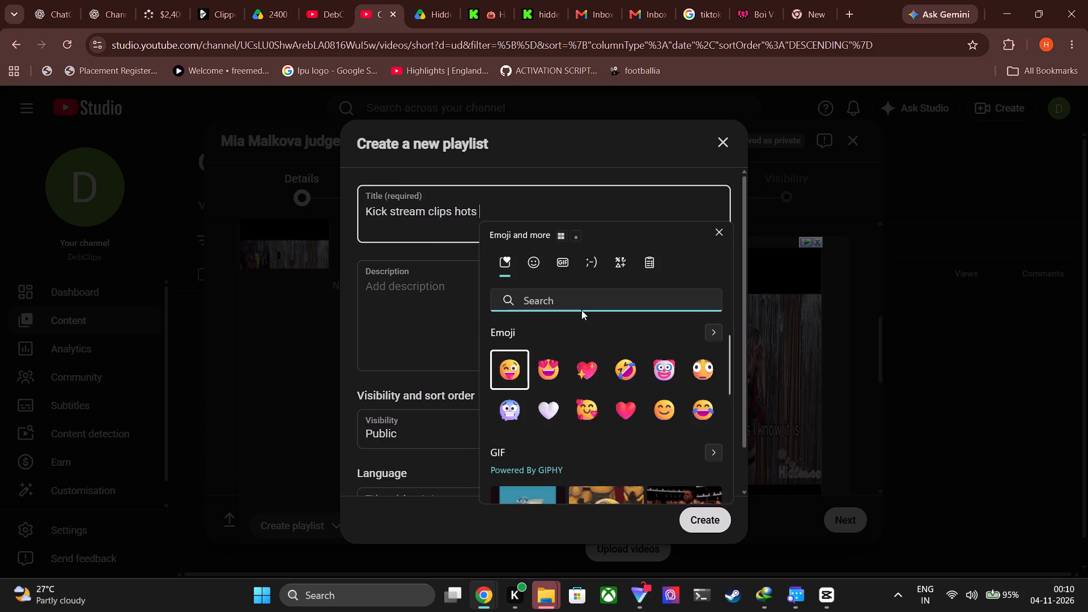
type("ir")
key("BackSpace")
key("BackSpace")
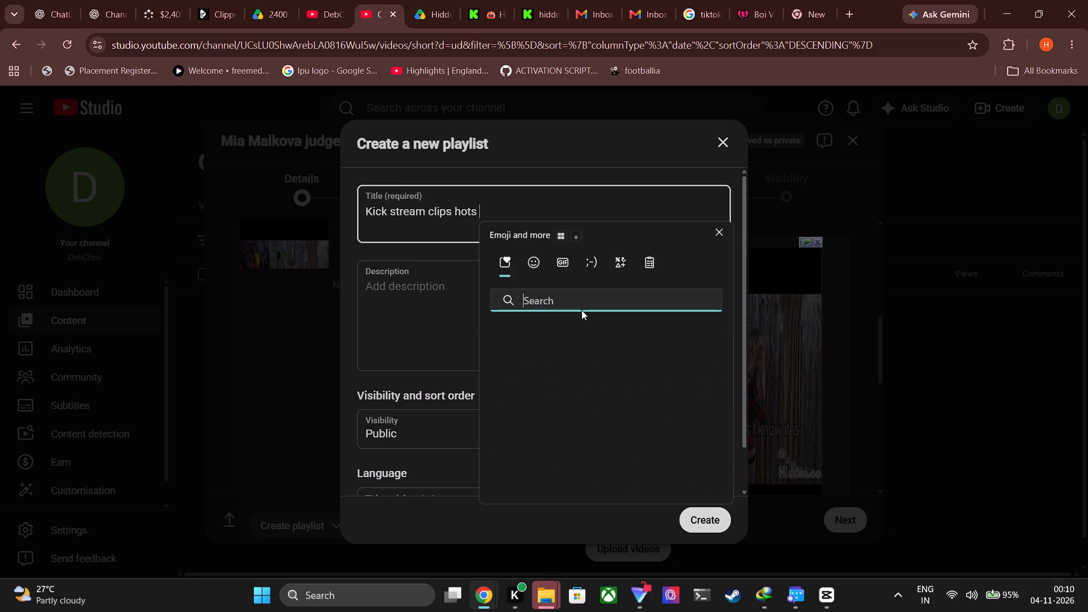
type("fiore")
key("BackSpace")
key("BackSpace")
key("BackSpace")
type("re")
left_click(510, 413)
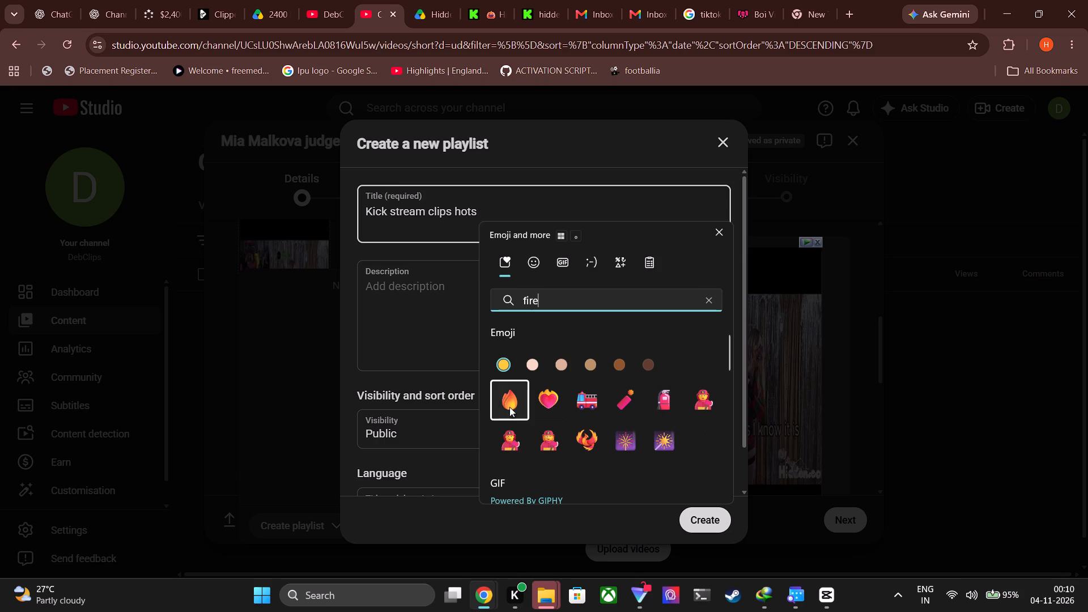
left_click(415, 295)
Create the public playlist without a title and description language, and apply it to the video.
scroll(440, 439, "down", 2)
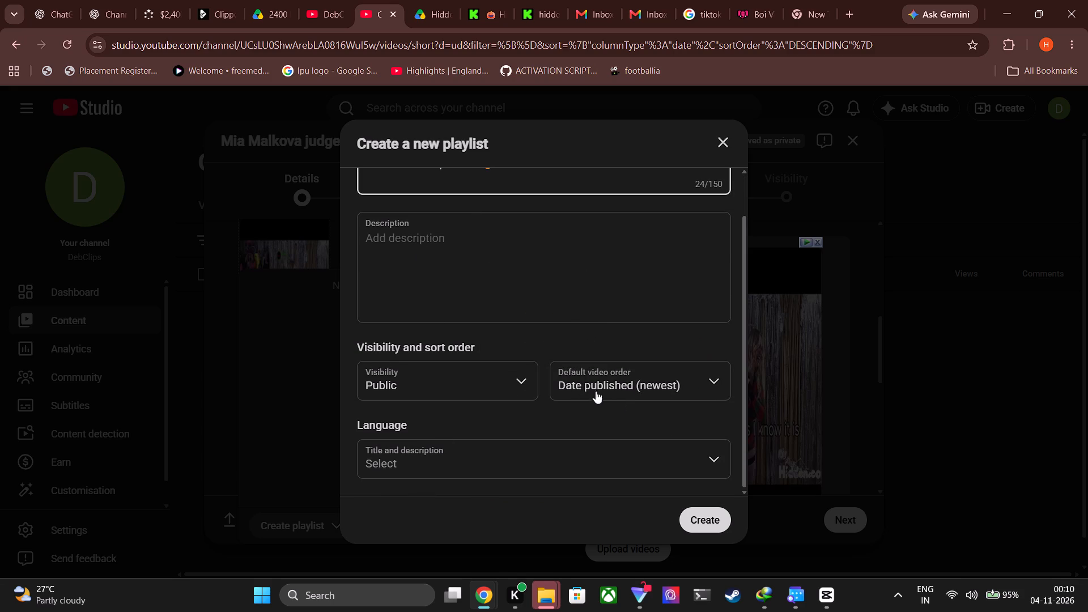
left_click(493, 469)
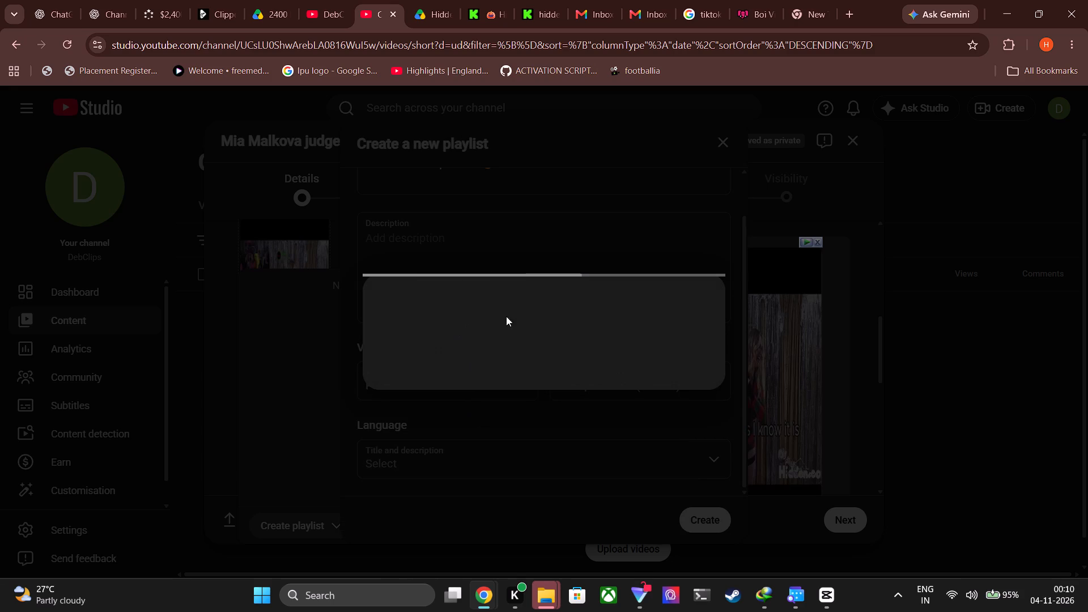
left_click(636, 418)
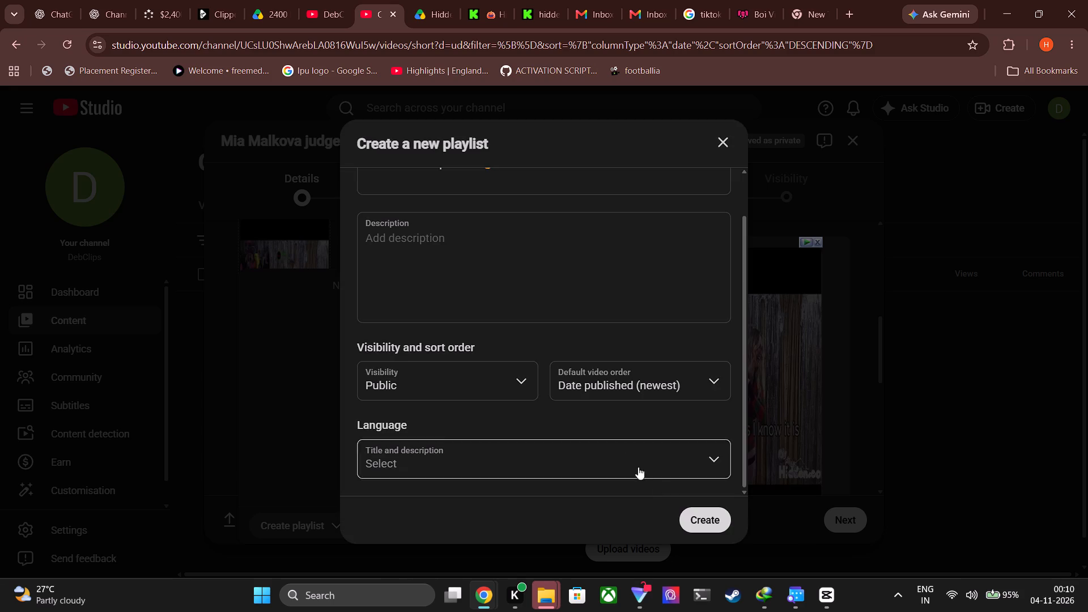
left_click(687, 522)
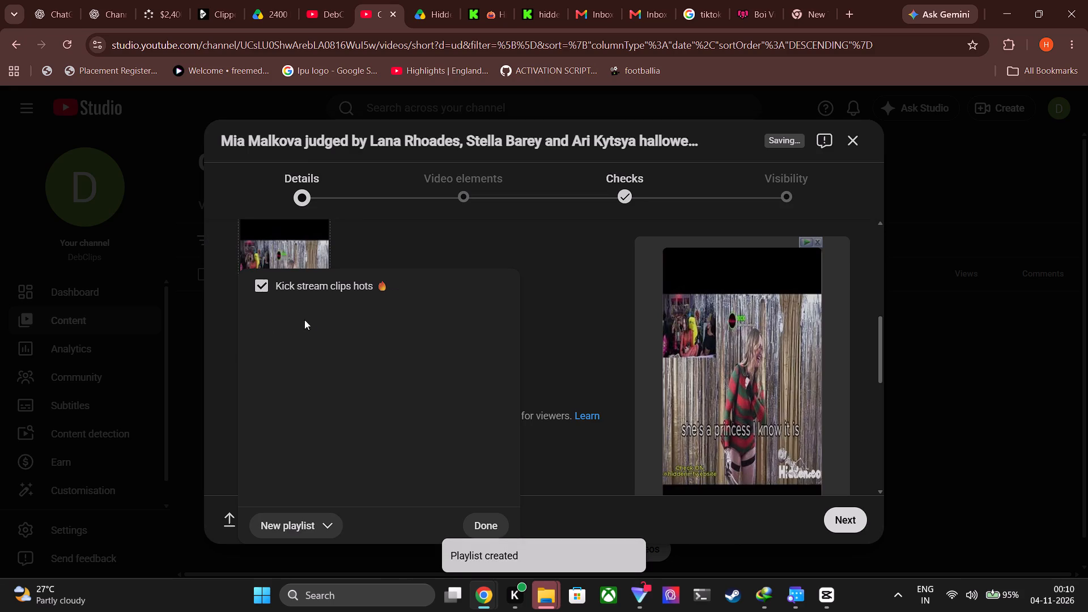
scroll(386, 394, "up", 2)
left_click(500, 532)
Copy the web address of the "Hidden Halloween Stream-O-Rama!" replay on Kick.
scroll(373, 339, "up", 1)
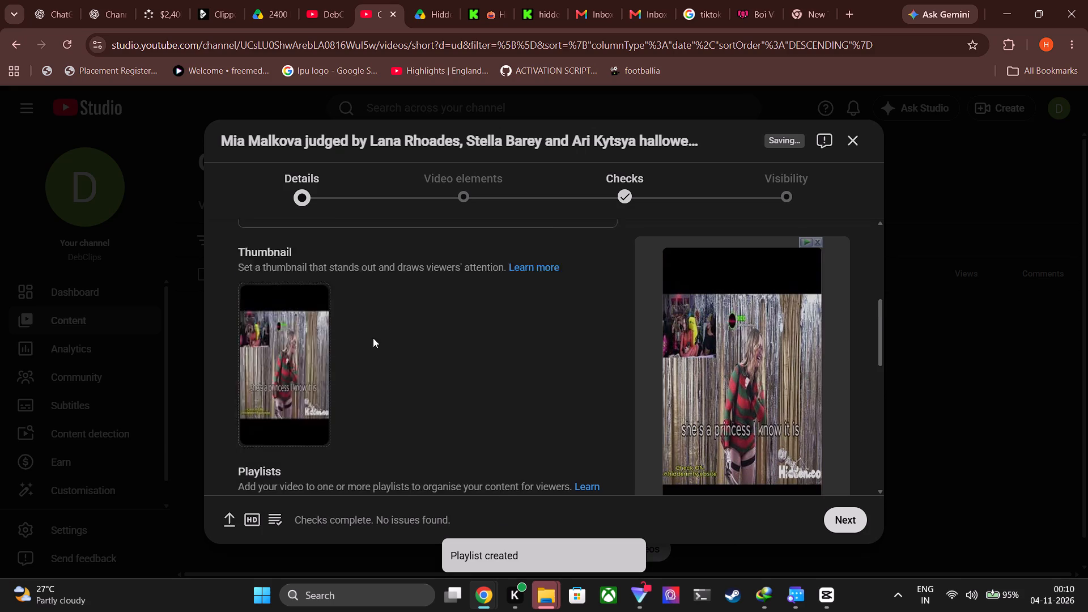
scroll(373, 338, "up", 5)
scroll(373, 337, "down", 1)
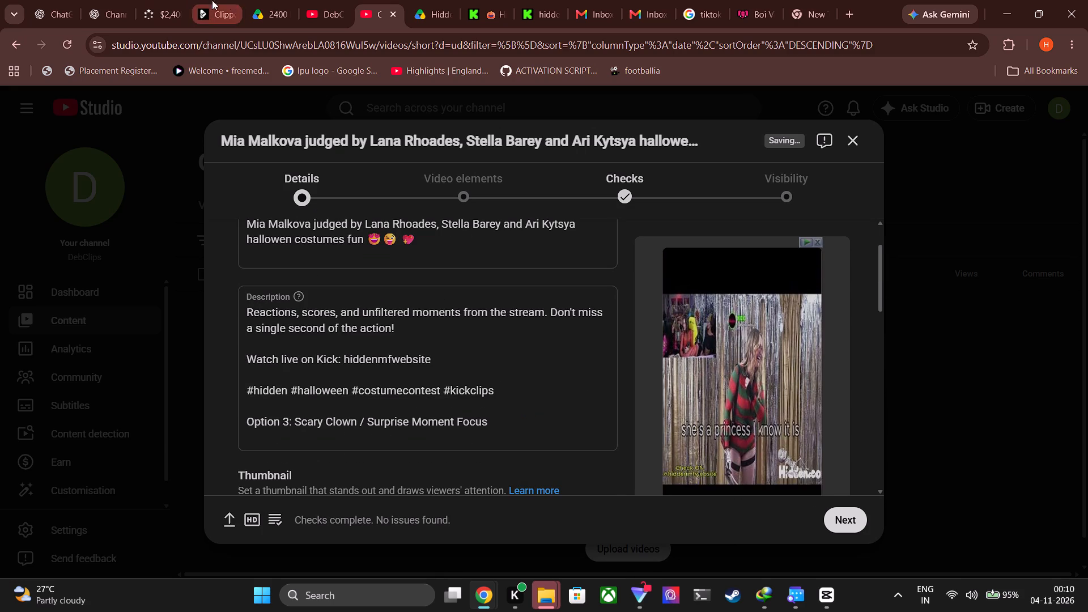
left_click(344, 0)
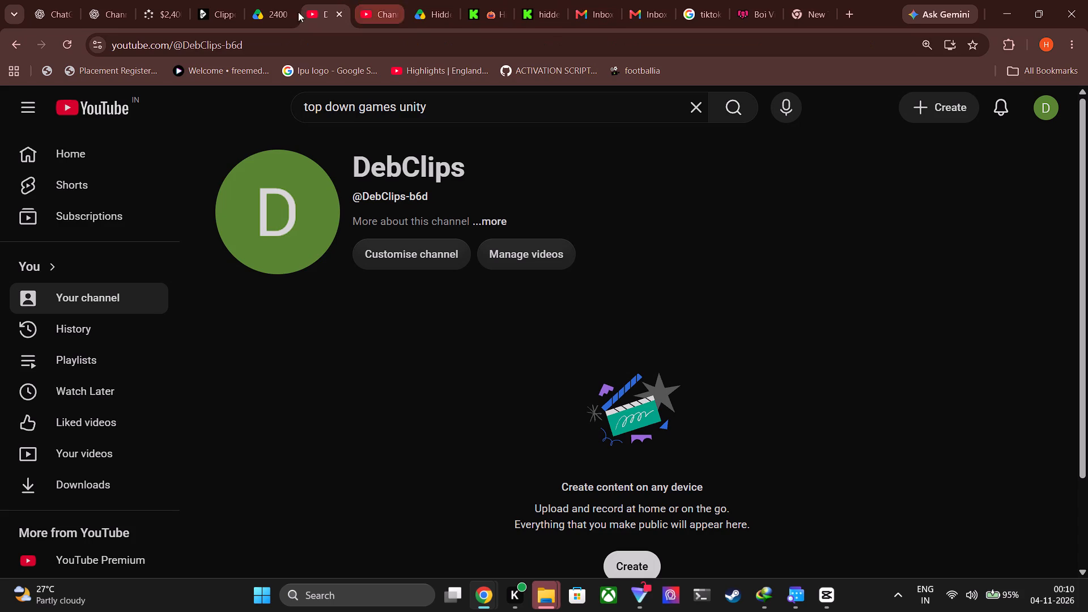
left_click(239, 5)
left_click(258, 7)
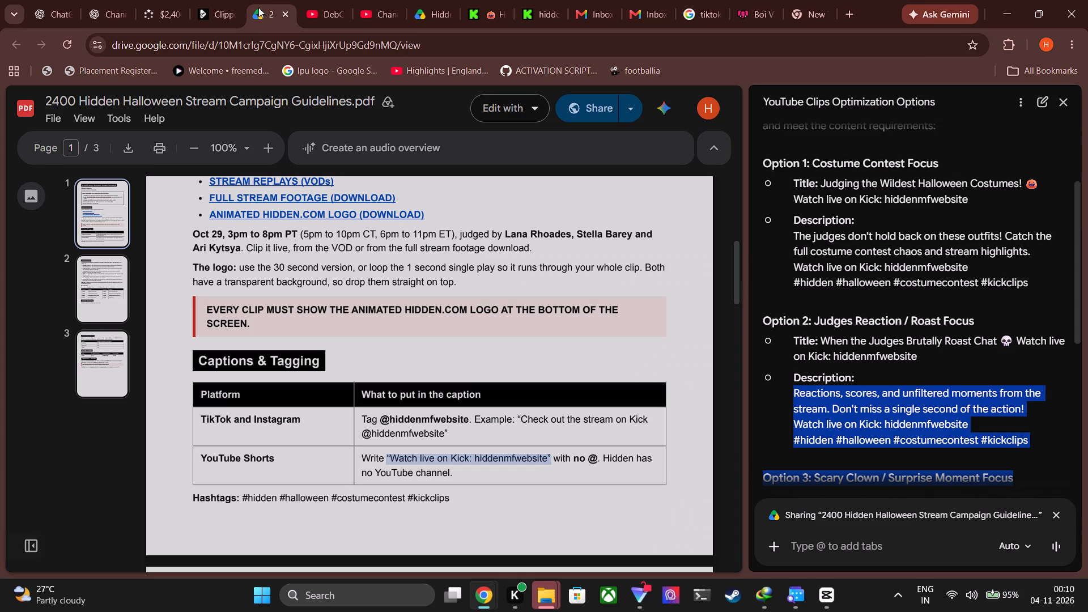
left_click(367, 0)
left_click(469, 0)
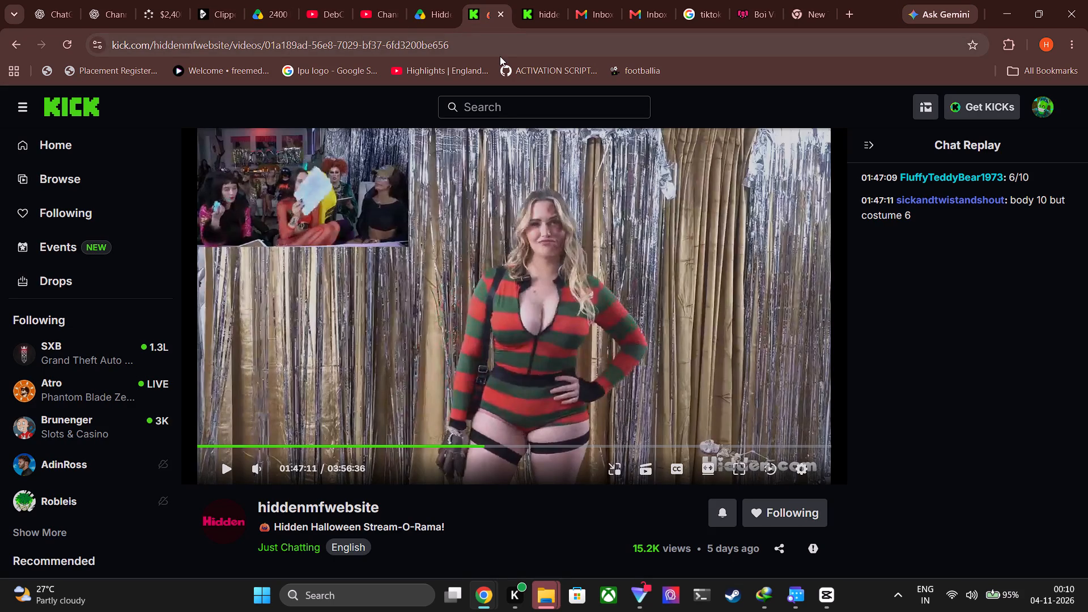
left_click(500, 48)
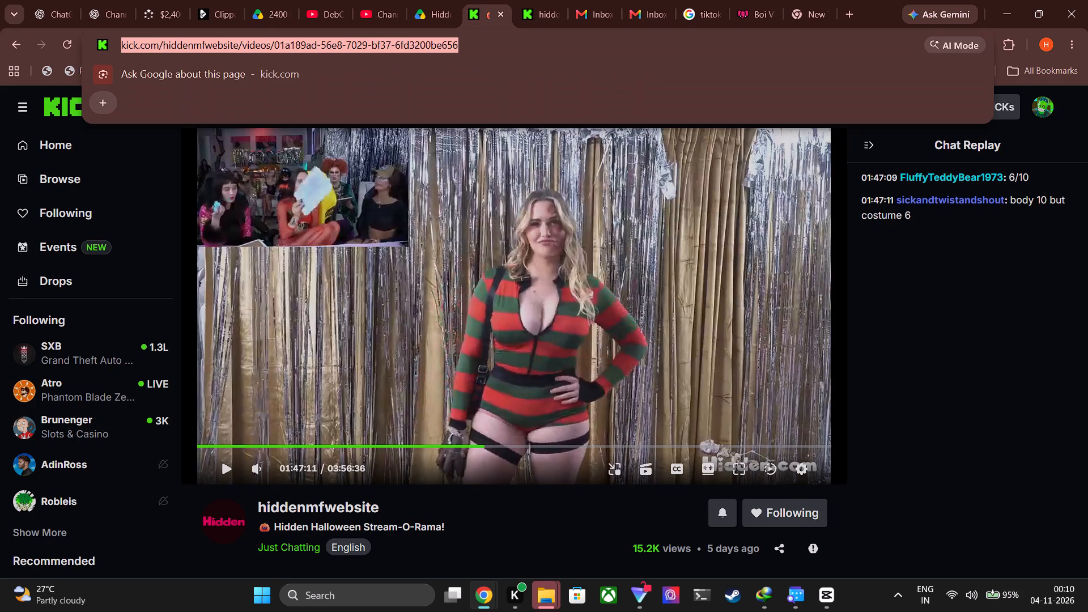
key("ctrl+c")
Add a separate final line to the video description reading "Stream link: " followed by the copied Kick replay URL.
left_click(326, 2)
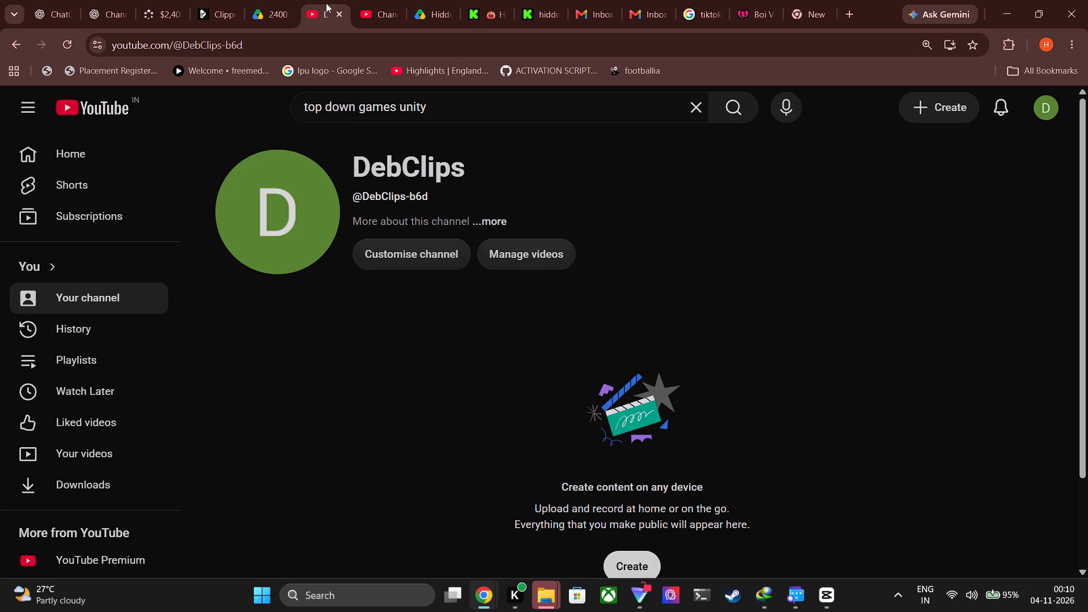
left_click(358, 0)
scroll(399, 373, "down", 3)
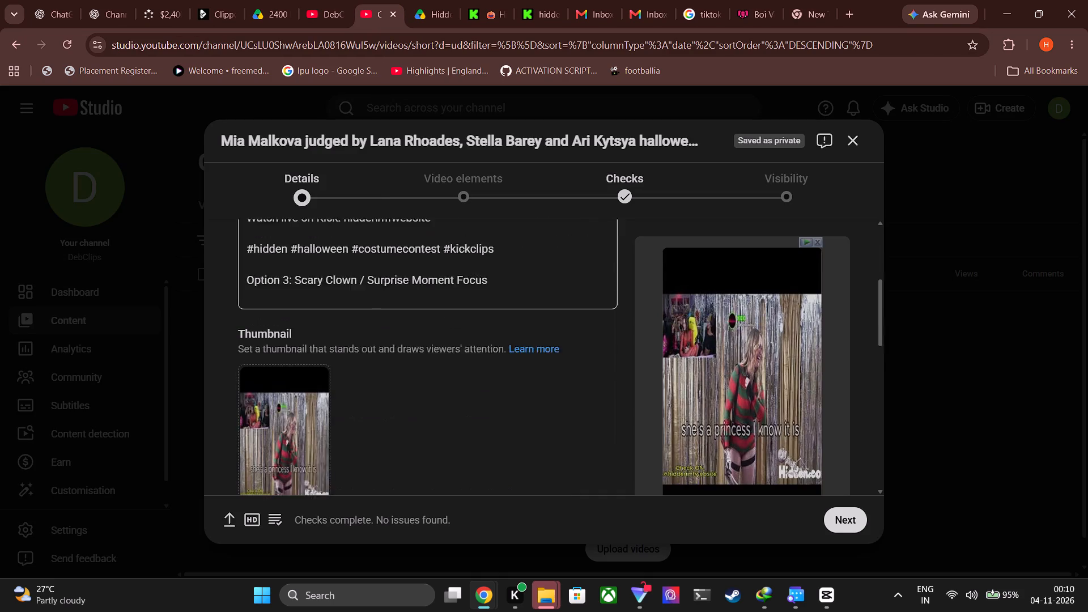
scroll(325, 338, "up", 1)
left_click(328, 304)
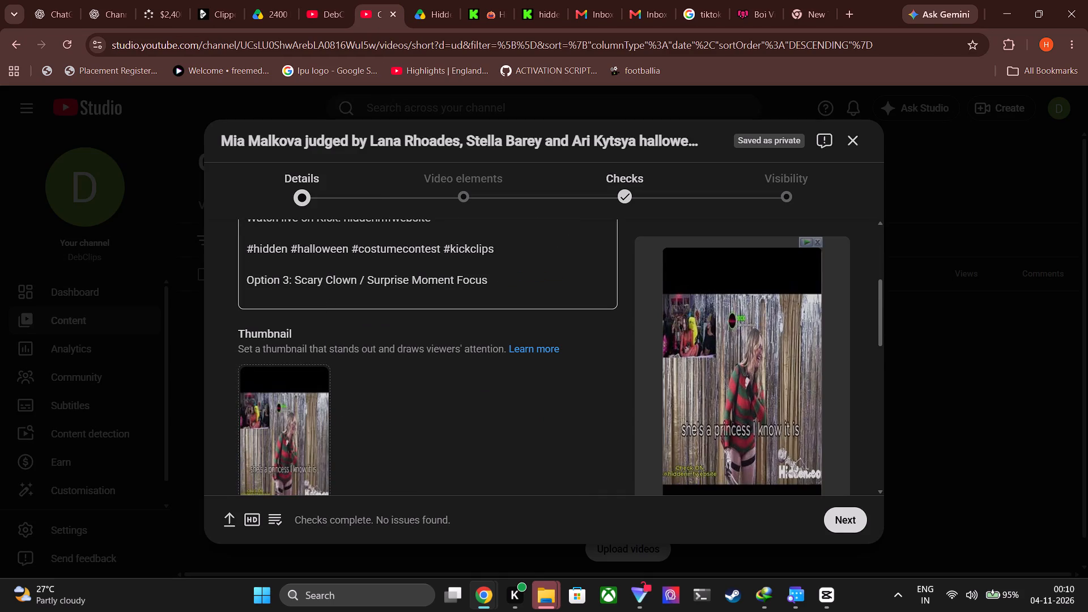
left_click(507, 280)
key("space")
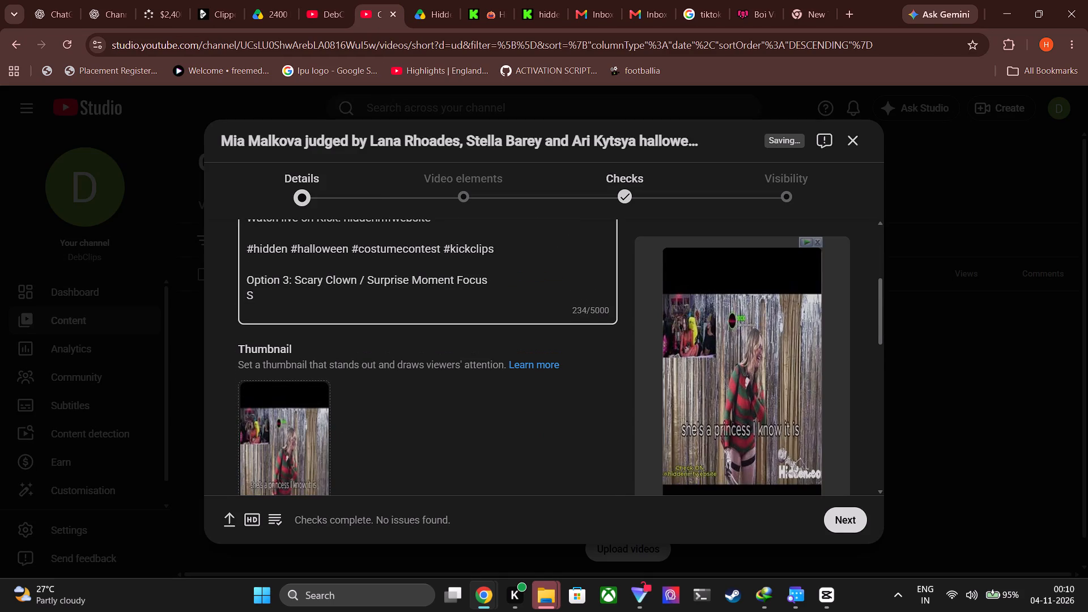
key("BackSpace")
key("BackSpace")
key("Return")
key("s")
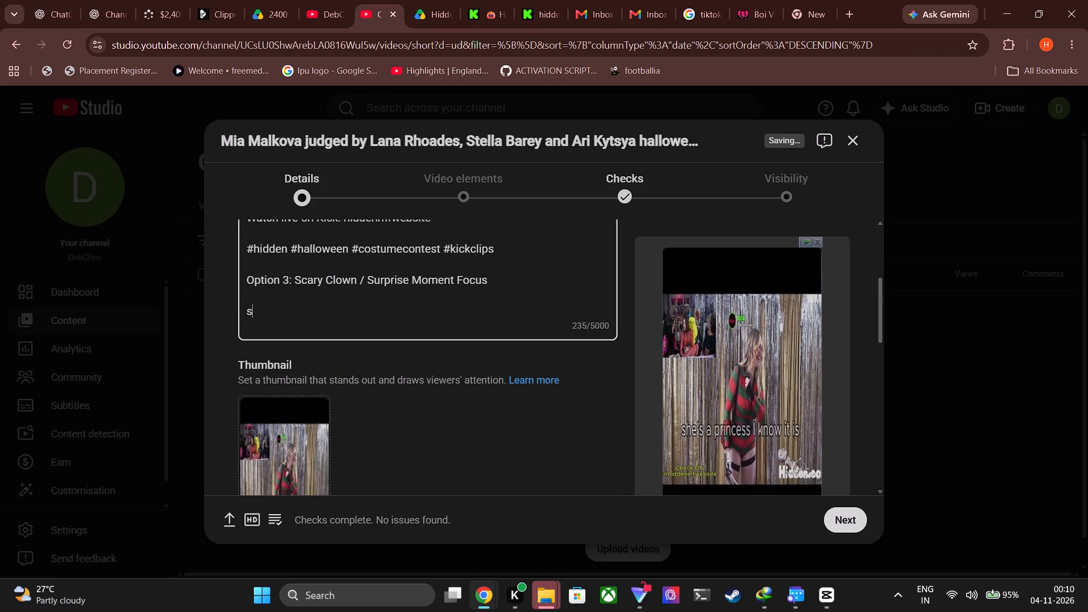
type("tream link")
key("shift+colon")
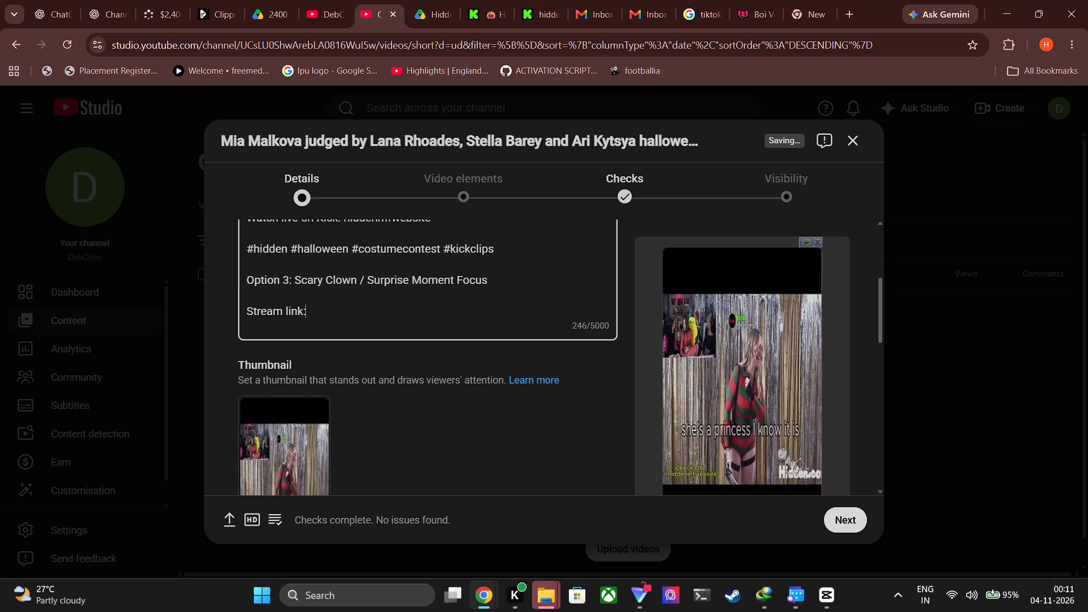
key("space")
key("ctrl+v")
Review the video's title and full description, including the stream link line and the external link note.
scroll(393, 363, "down", 3)
scroll(453, 354, "up", 3)
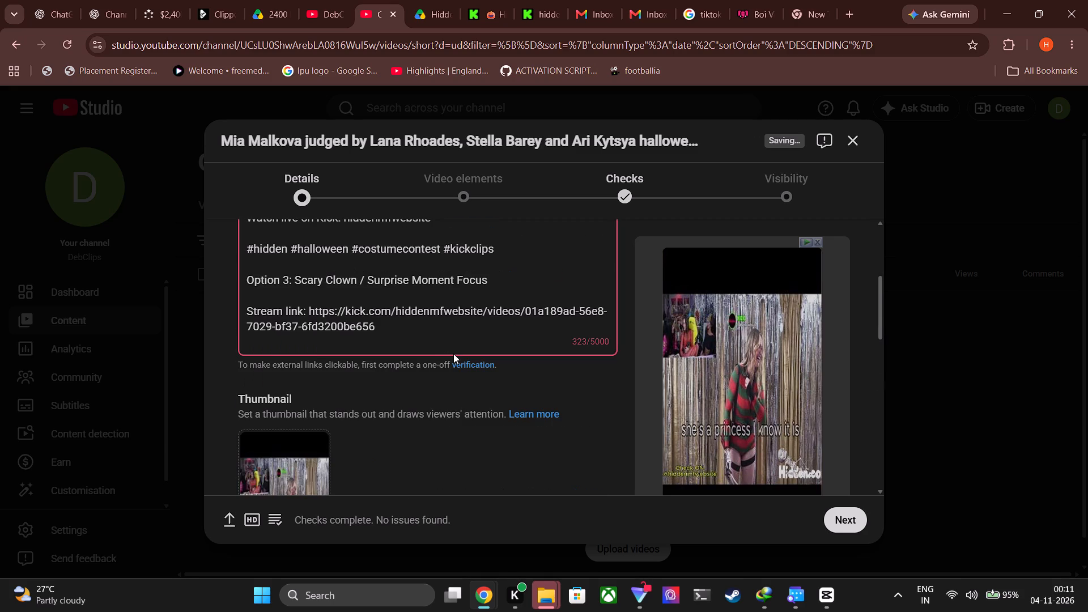
scroll(453, 354, "down", 2)
scroll(453, 353, "up", 7)
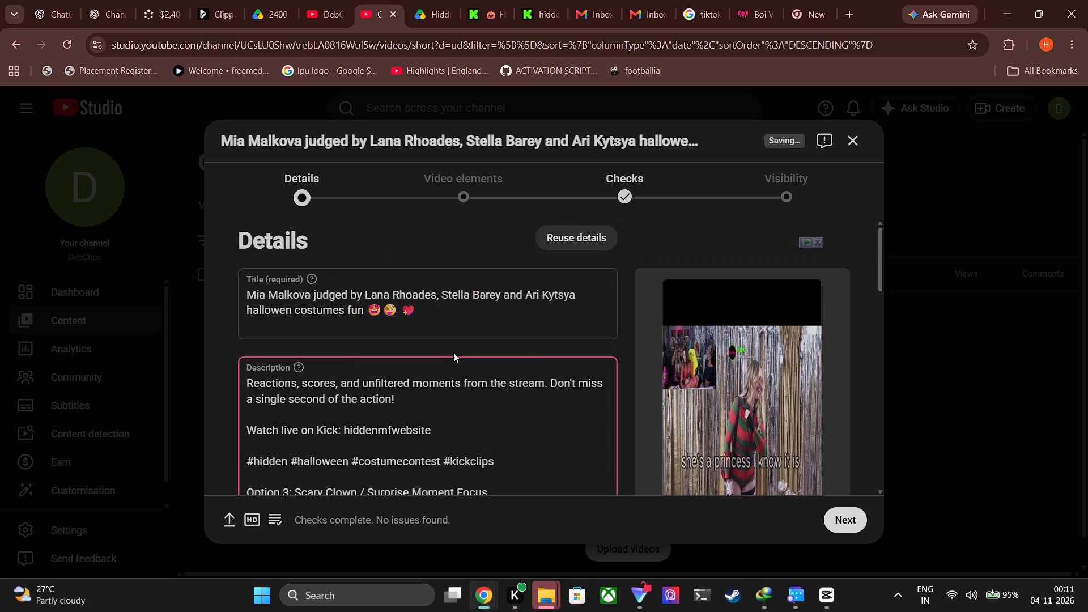
scroll(452, 348, "down", 3)
scroll(452, 348, "up", 8)
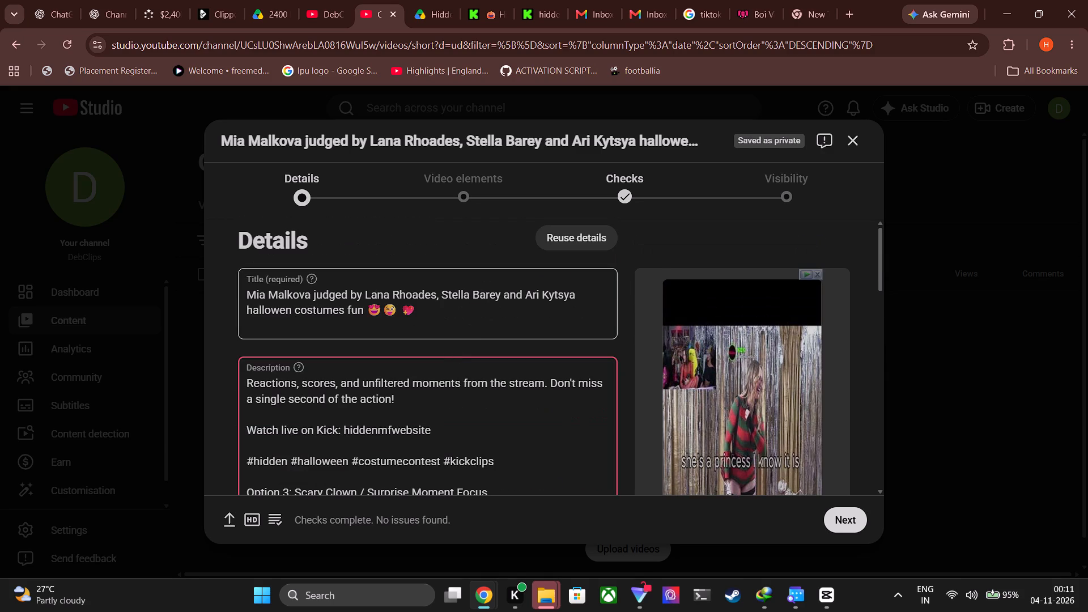
scroll(511, 333, "down", 2)
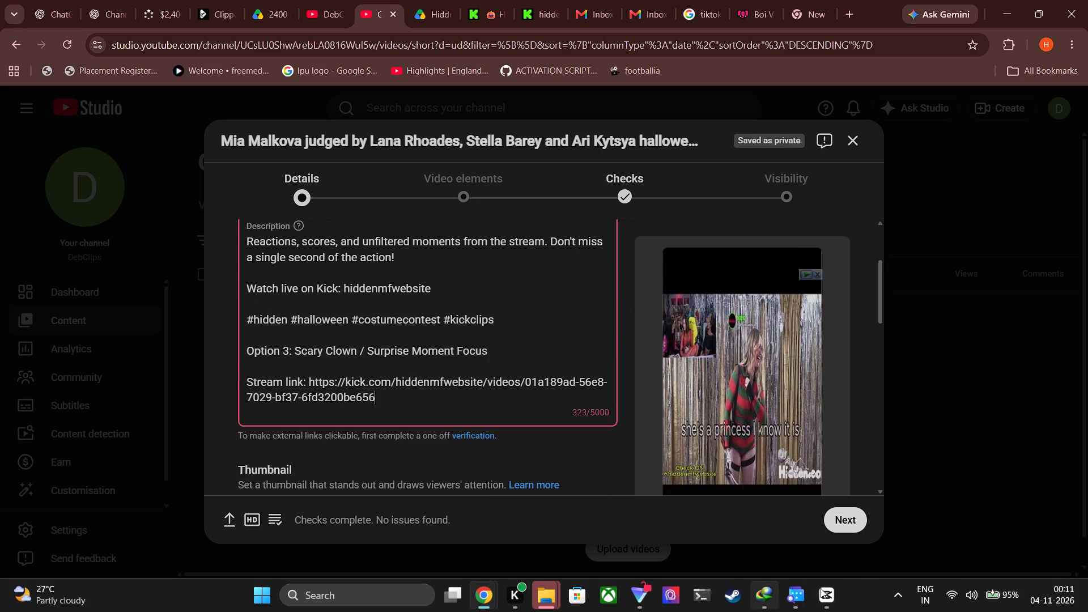
Switch to CapCut and inspect the ending and opening frames of project 1103 on the timeline.
left_click(821, 588)
left_click_drag(792, 378, 791, 378)
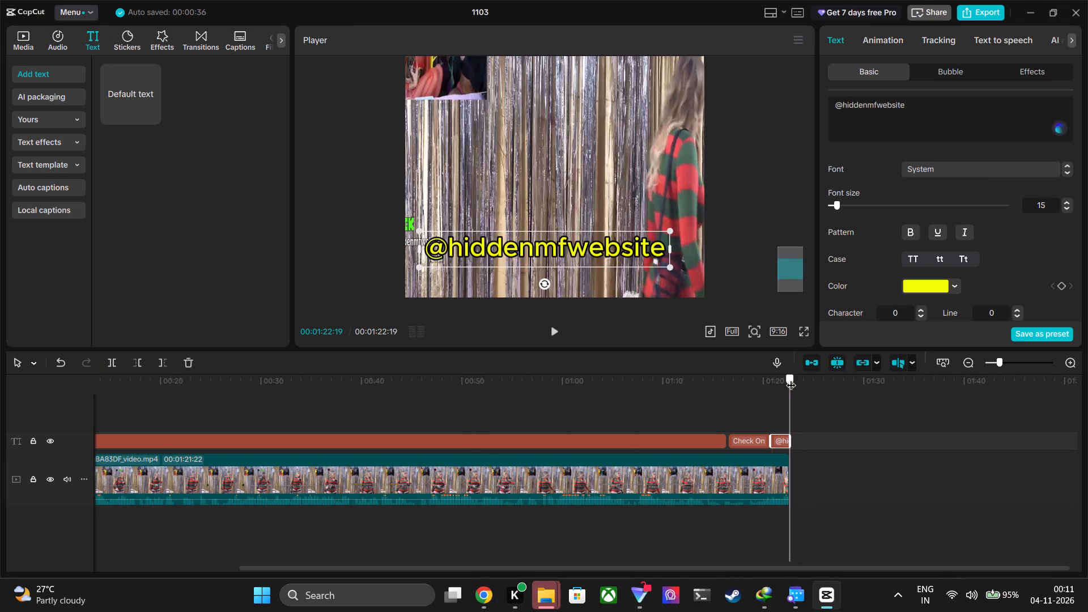
left_click_drag(791, 378, 1, 400)
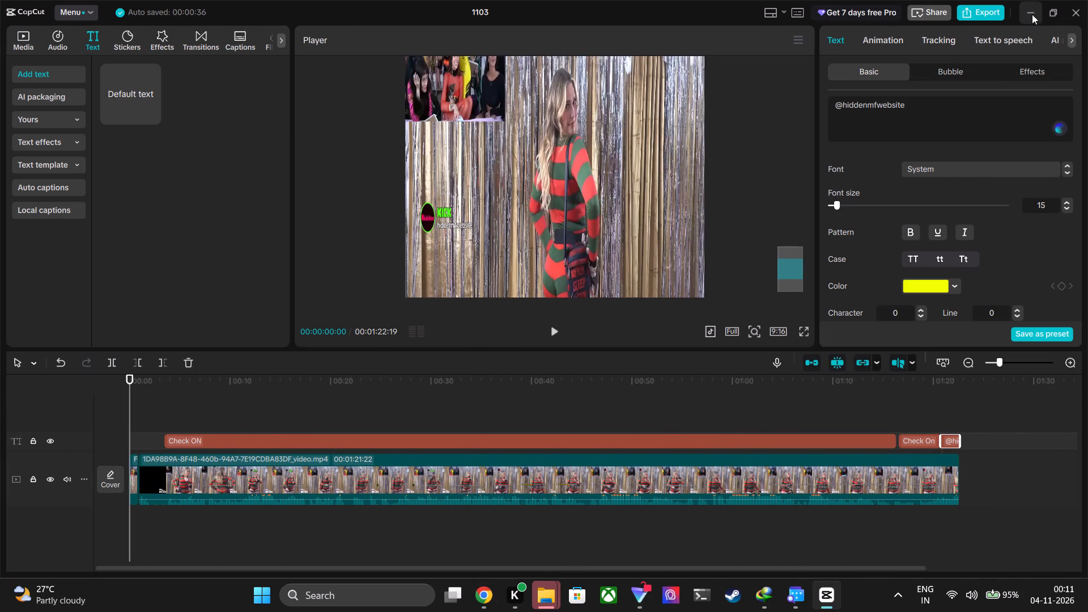
left_click(1032, 14)
Switch back to YouTube Studio and review the video's title, description, thumbnail, playlist and audience settings.
scroll(707, 384, "down", 2)
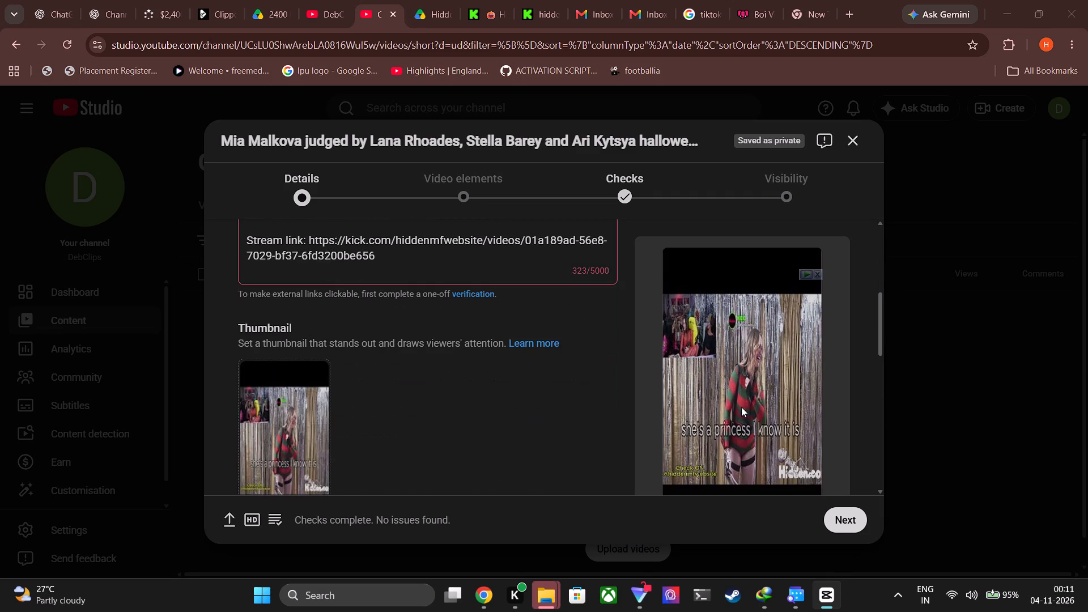
scroll(505, 451, "up", 3)
scroll(509, 444, "down", 2)
scroll(511, 441, "up", 3)
scroll(511, 440, "down", 6)
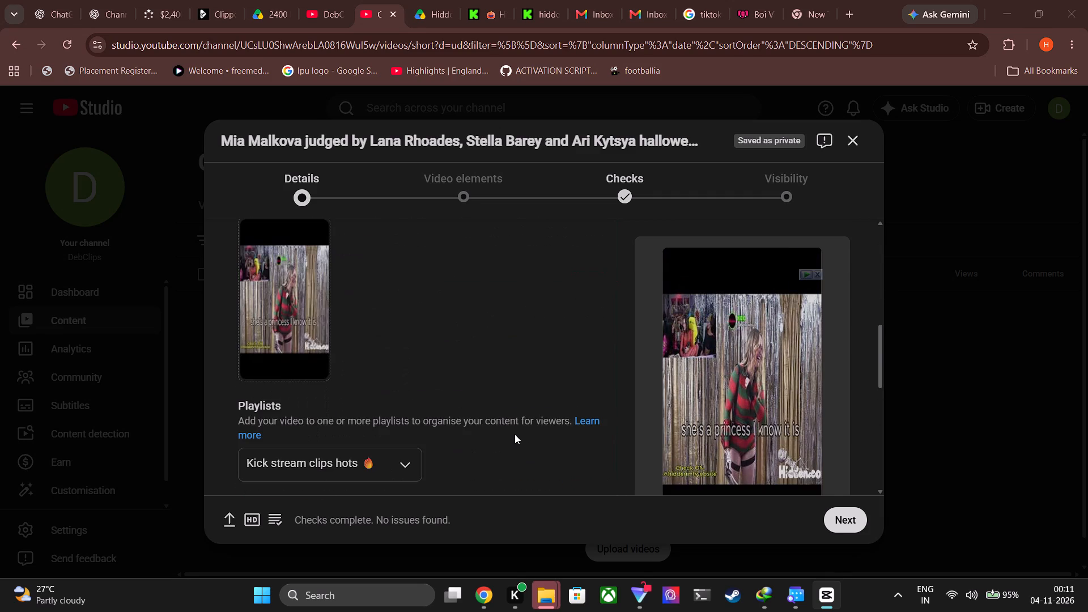
scroll(515, 434, "down", 2)
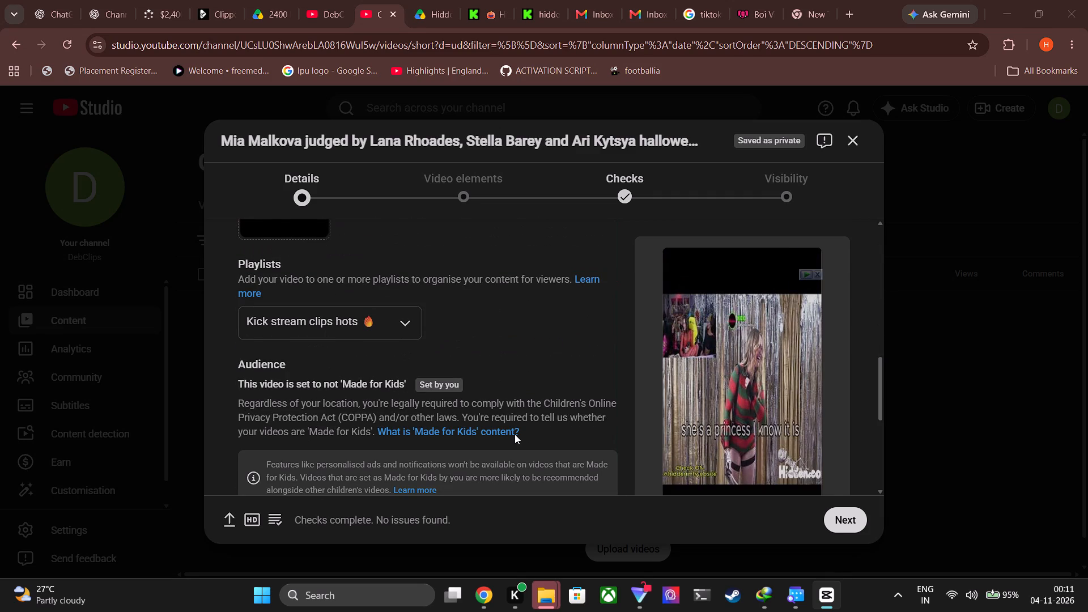
scroll(515, 434, "up", 7)
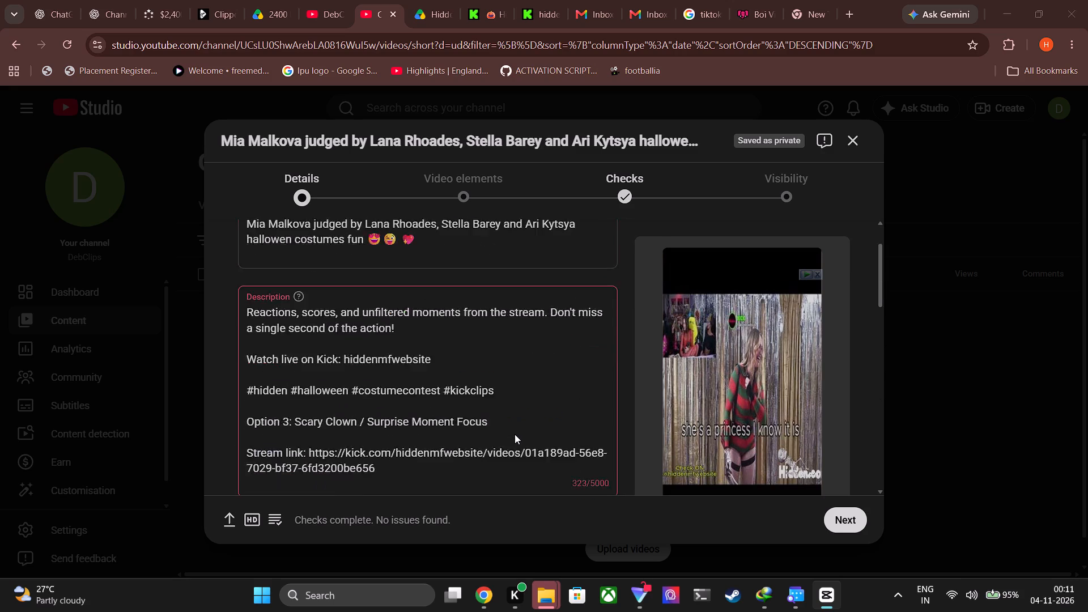
scroll(515, 434, "up", 4)
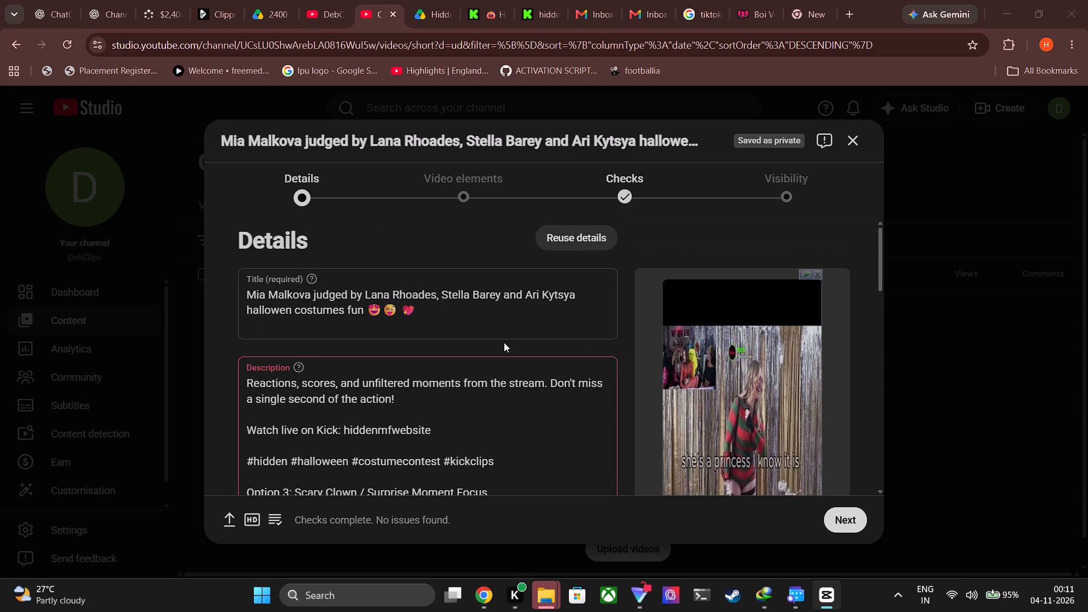
Advance the upload through the Video elements and Checks stages to Visibility without adding a related video or subtitles.
left_click(843, 518)
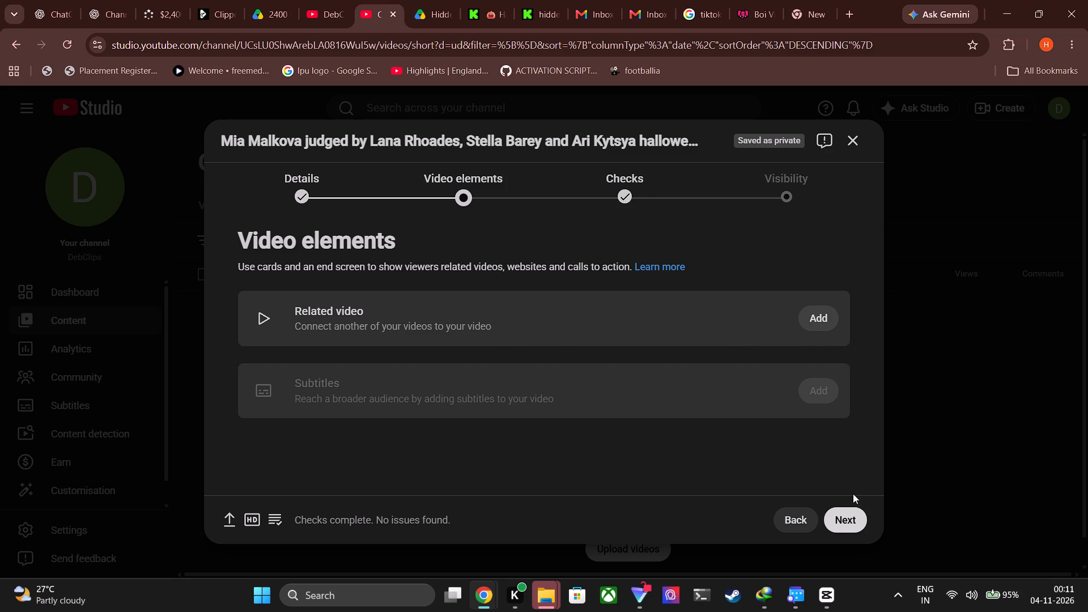
left_click(856, 526)
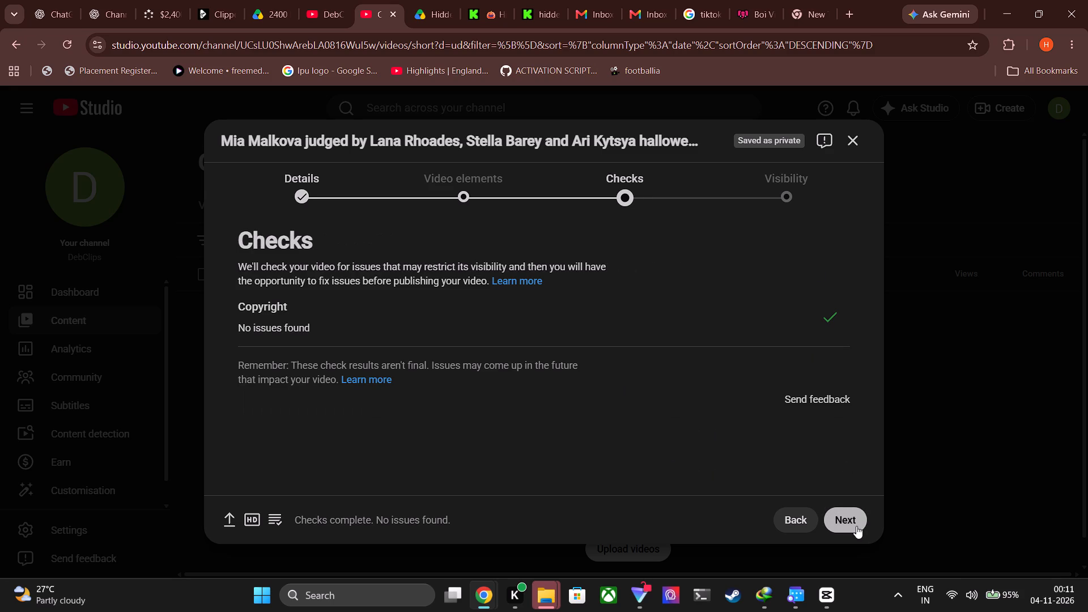
left_click(856, 526)
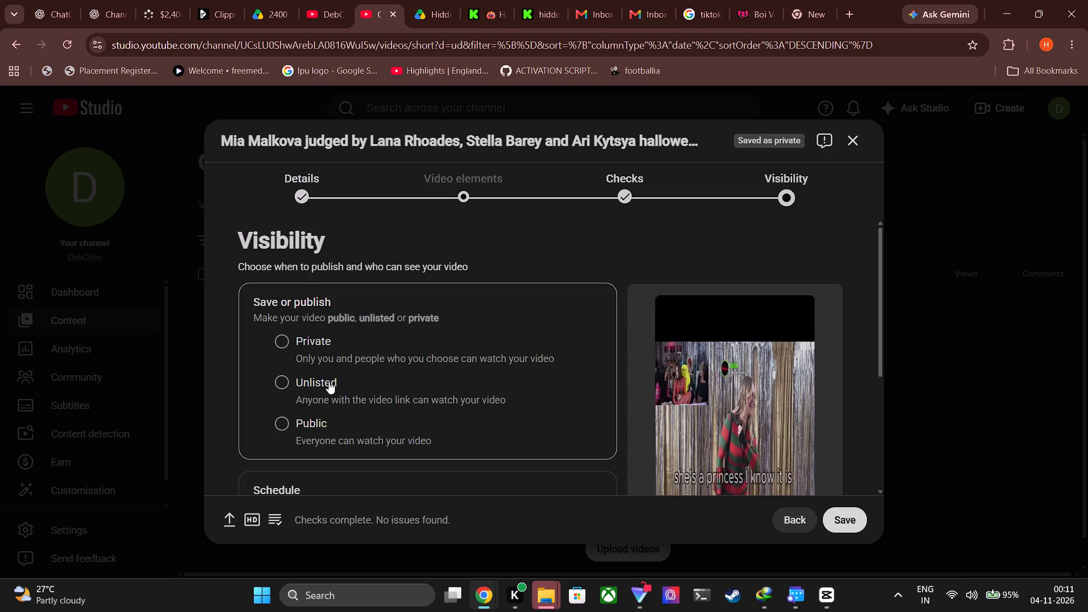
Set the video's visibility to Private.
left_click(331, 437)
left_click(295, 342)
Schedule the video as public on 4 Nov 2026 at 00:30.
scroll(350, 392, "down", 3)
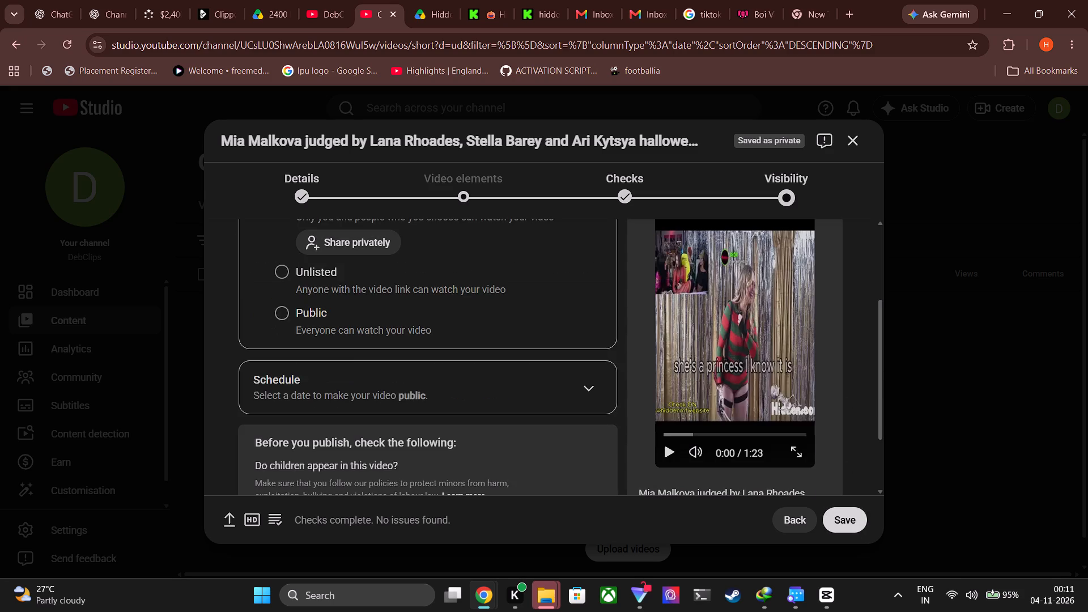
scroll(348, 350, "up", 2)
scroll(347, 410, "down", 1)
left_click(348, 399)
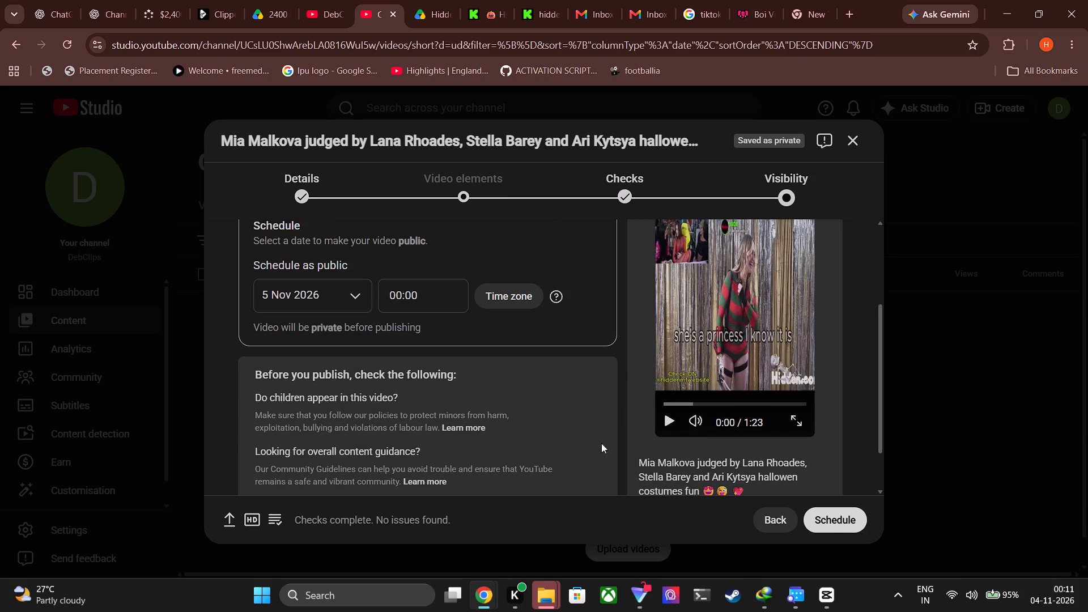
scroll(455, 432, "down", 1)
scroll(456, 310, "up", 2)
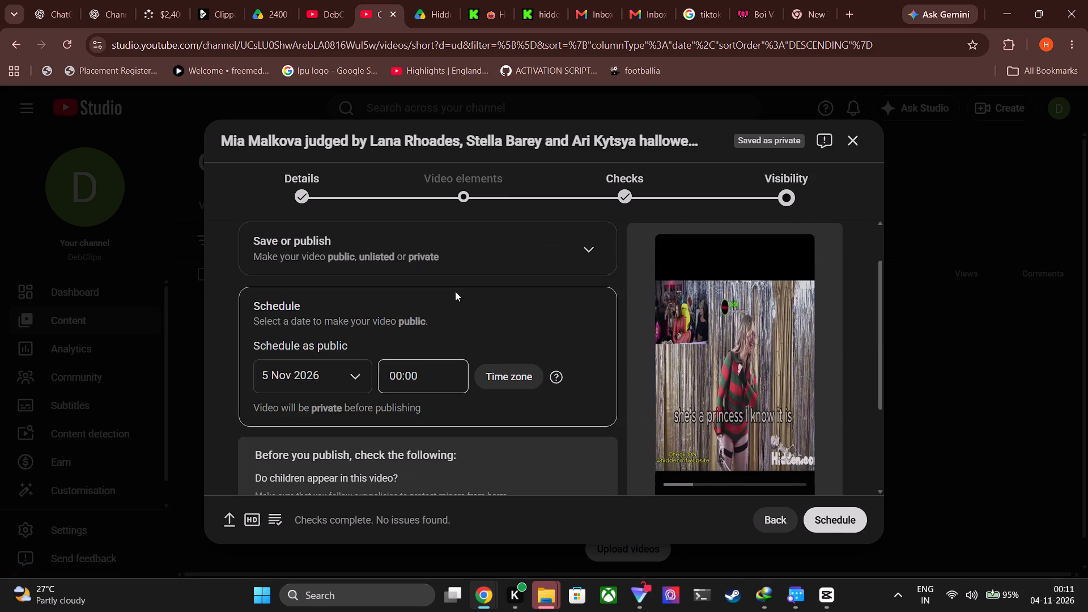
left_click(340, 380)
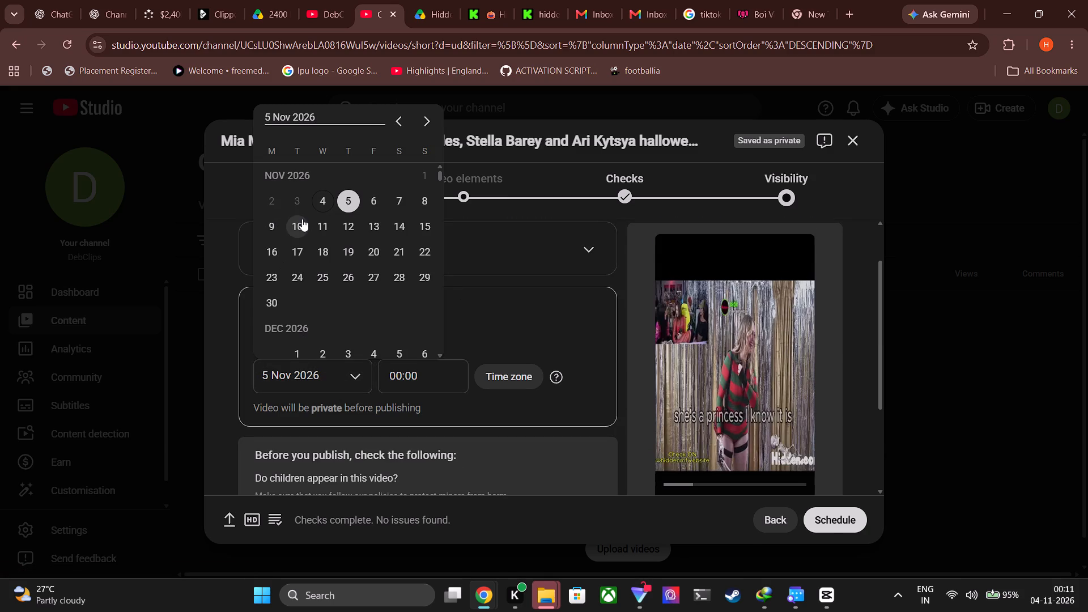
left_click(335, 201)
left_click(456, 375)
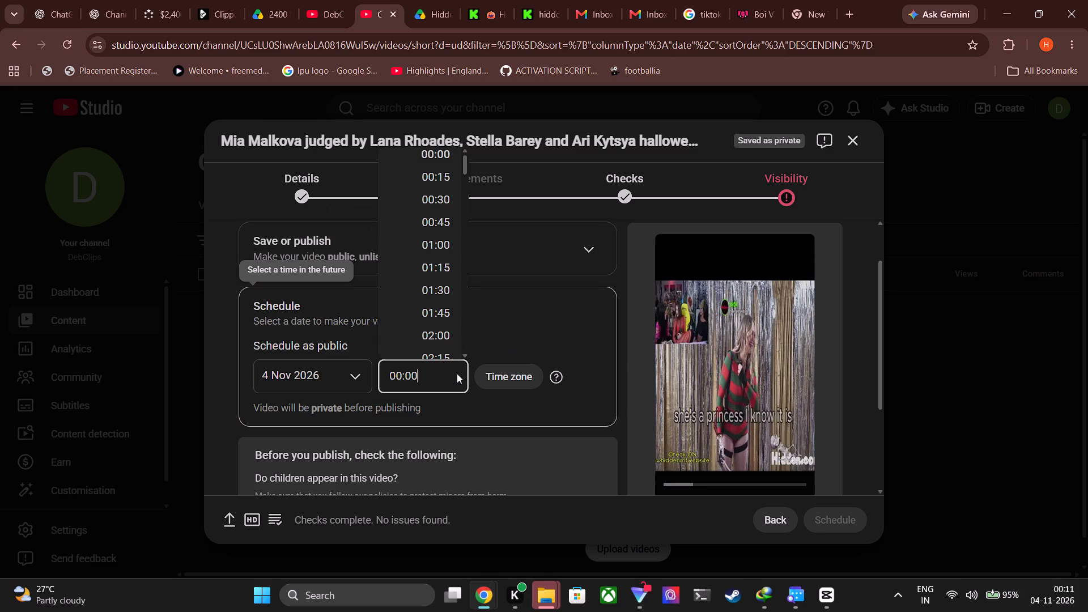
scroll(429, 277, "up", 1)
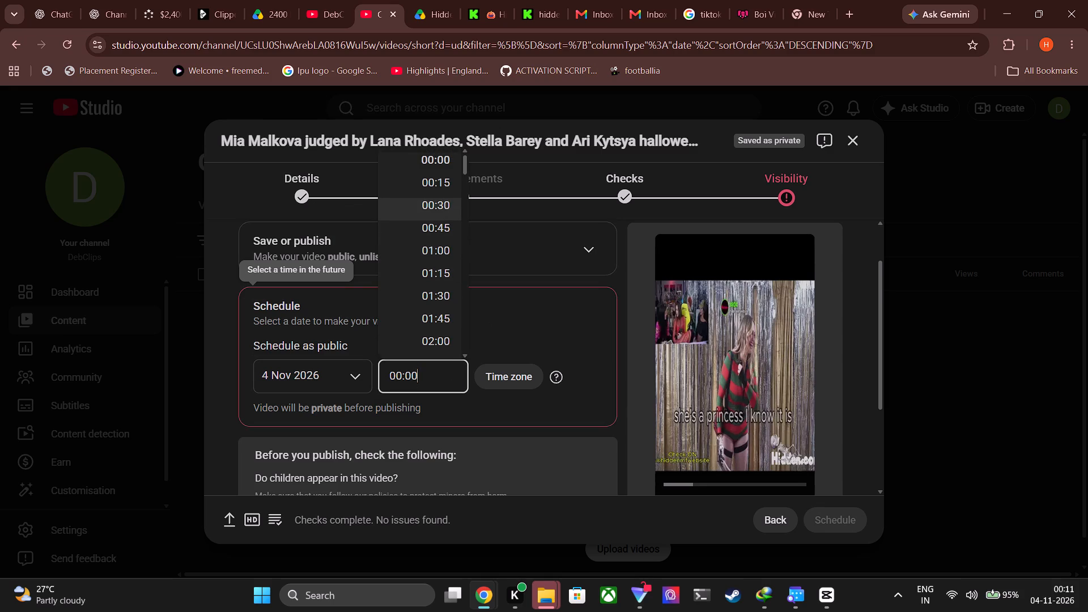
left_click(441, 206)
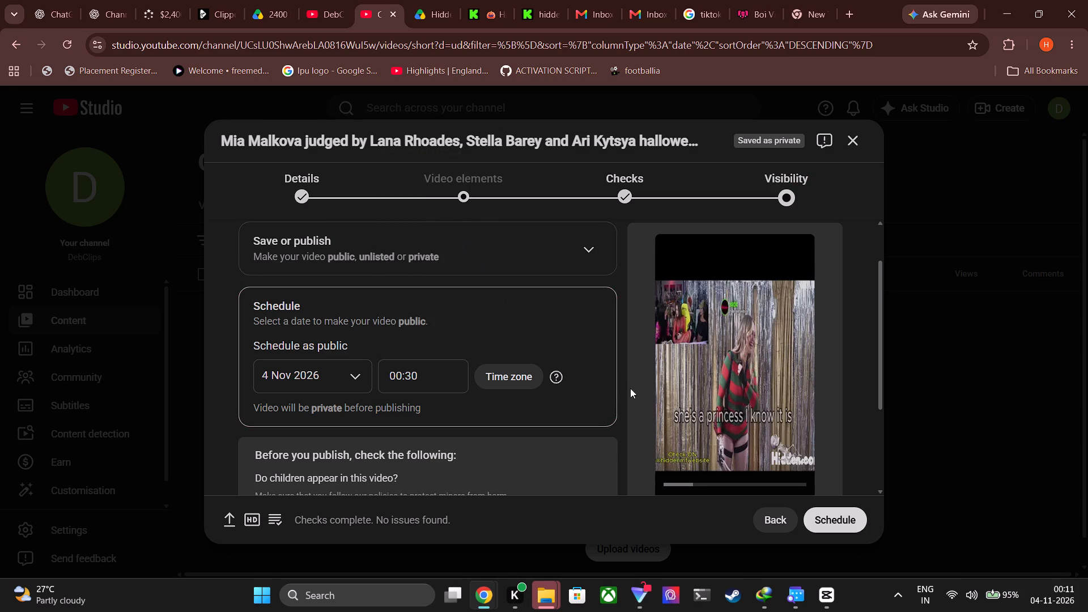
Set the schedule's time zone to (GMT+05:30) Kolkata.
left_click(529, 376)
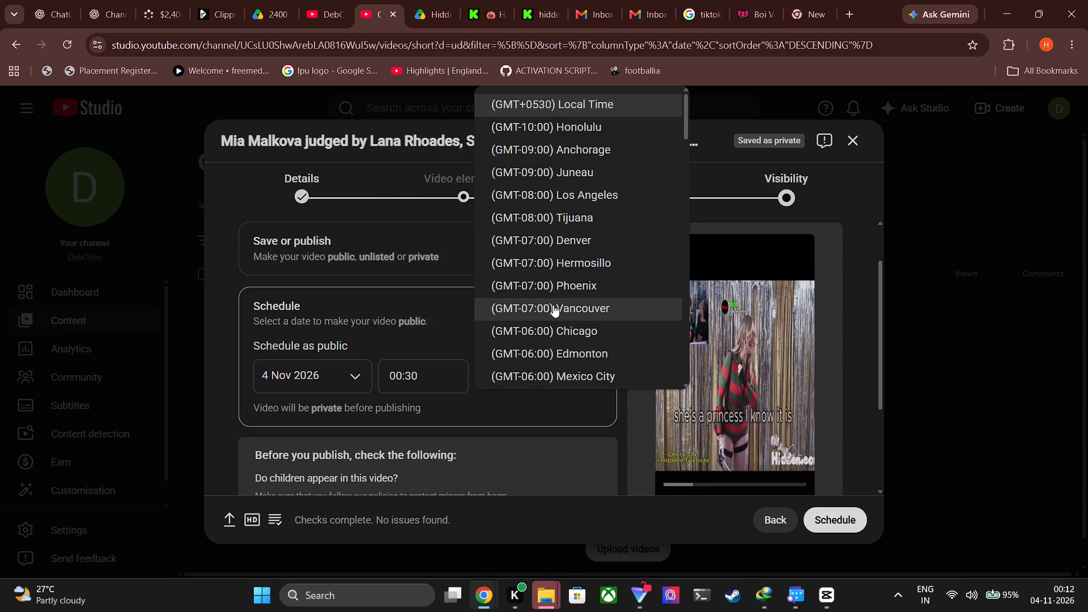
type("gmty")
left_click(578, 99)
left_click(570, 378)
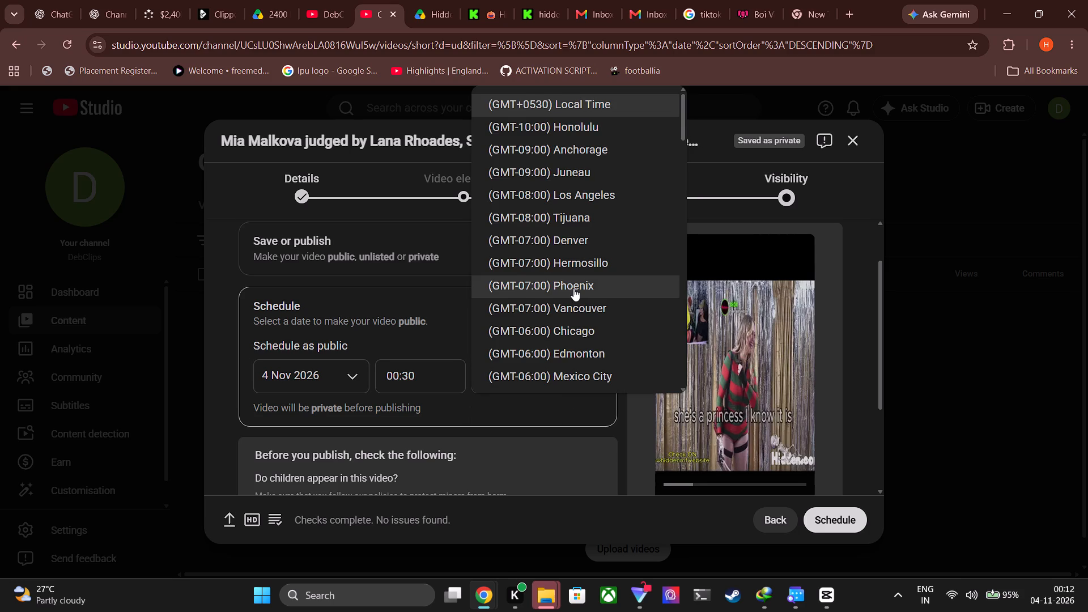
scroll(573, 288, "down", 3)
type("kokakl")
scroll(588, 264, "down", 3)
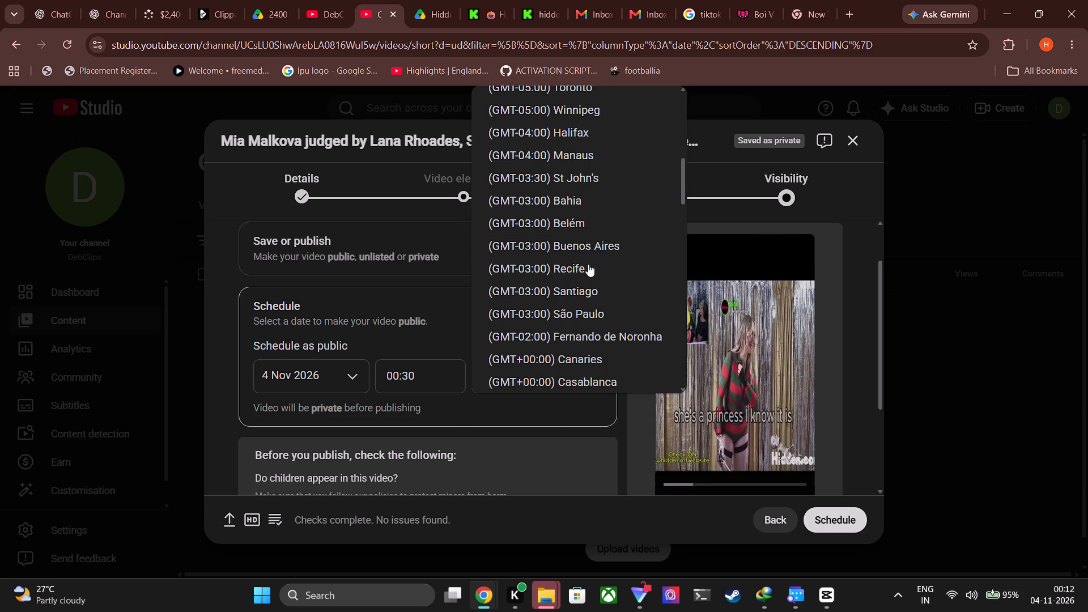
scroll(599, 262, "down", 12)
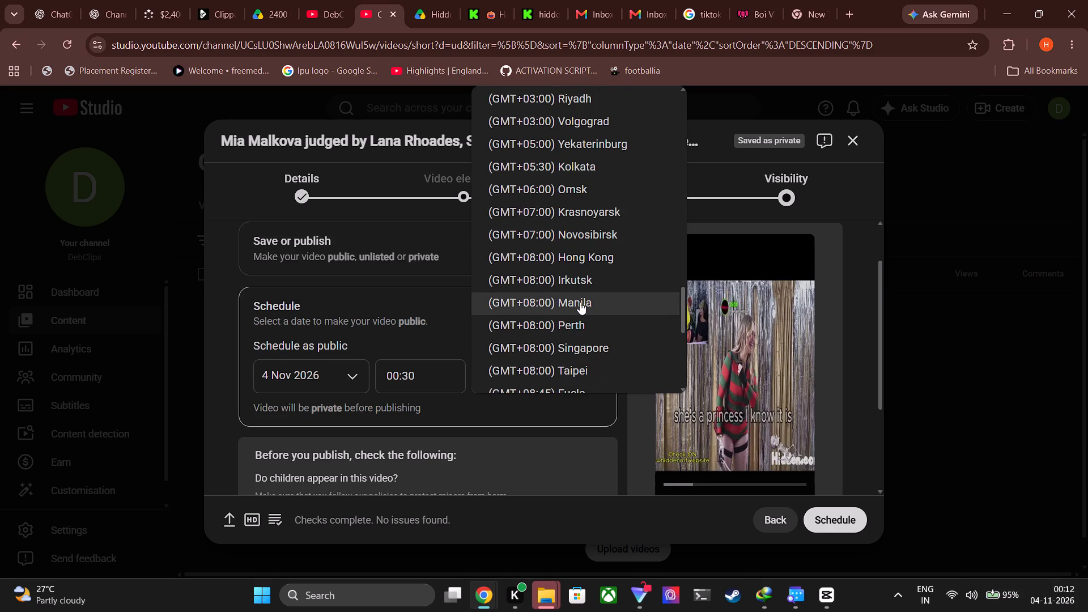
left_click(579, 164)
Check the visibility page's pre-publish notes and schedule details, and submit the video for scheduled publication.
scroll(516, 347, "down", 3)
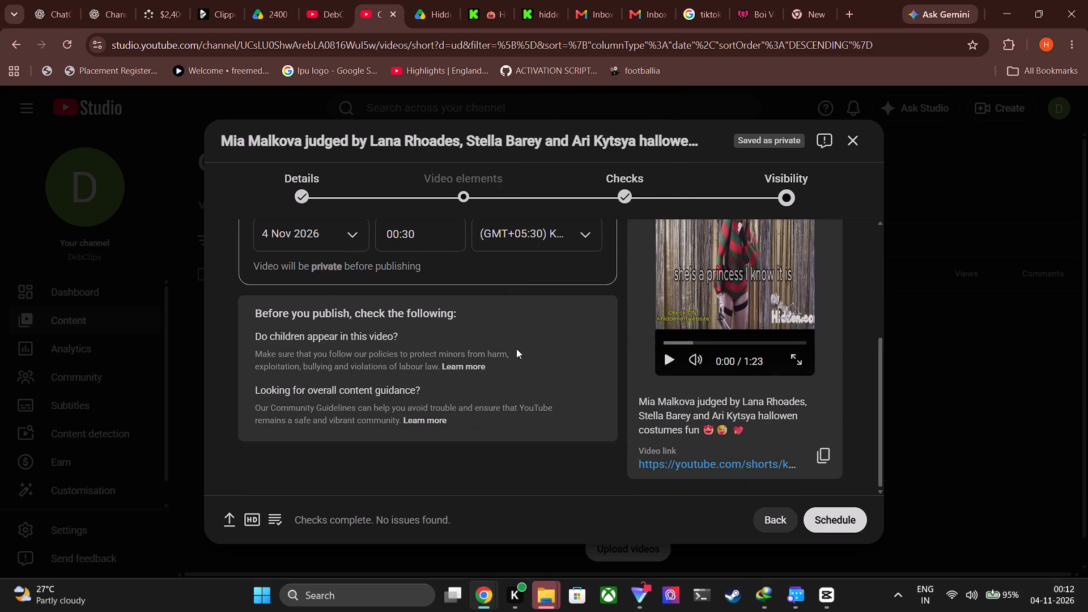
scroll(399, 352, "down", 1)
scroll(504, 379, "up", 3)
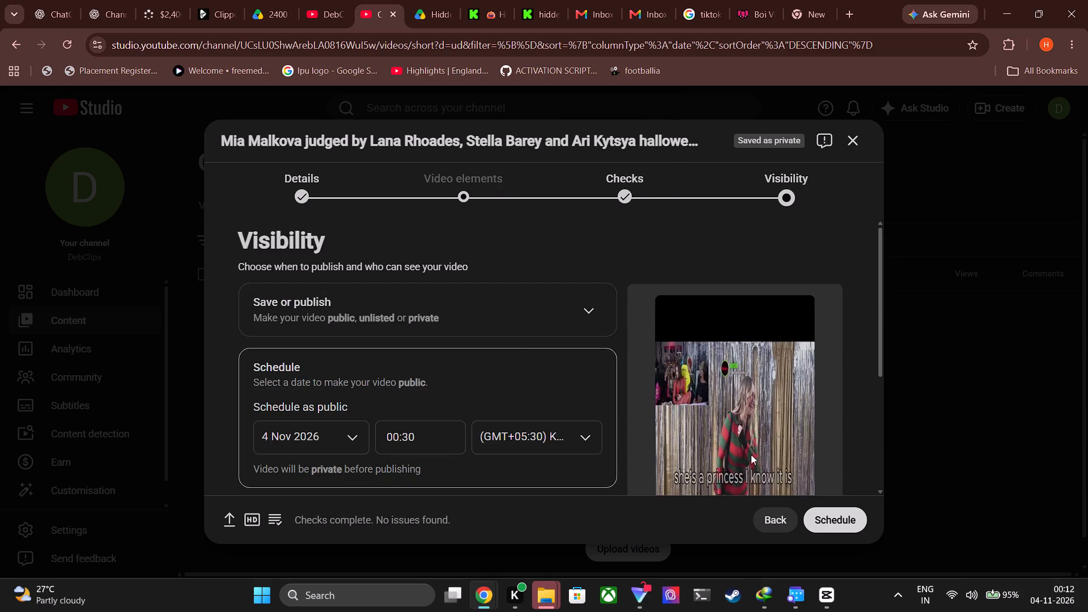
scroll(549, 377, "up", 3)
left_click(831, 515)
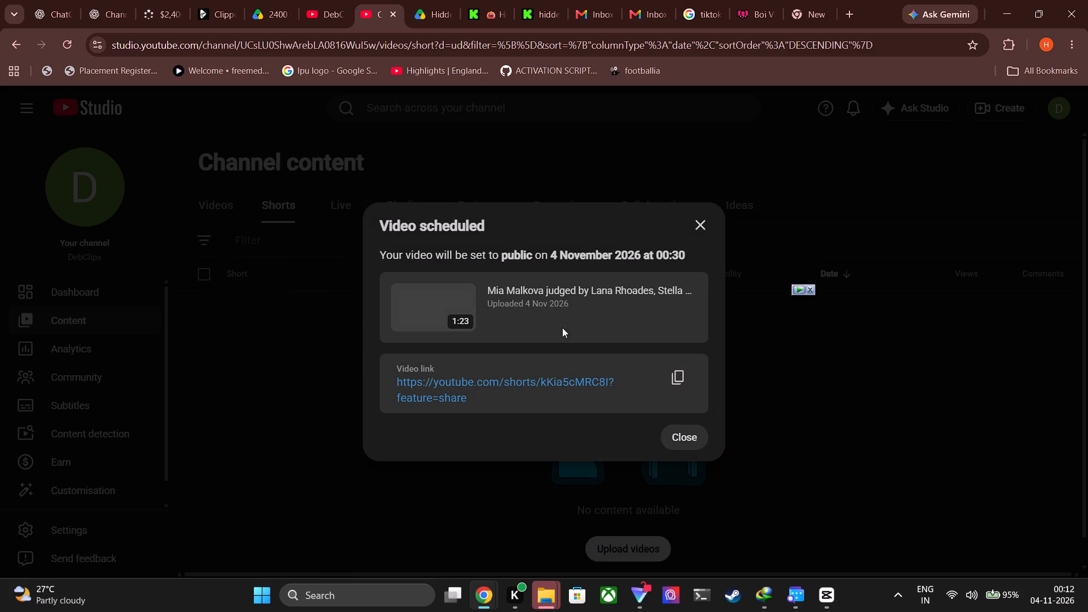
Open the scheduled Short from its video link and watch it play.
left_click(554, 386)
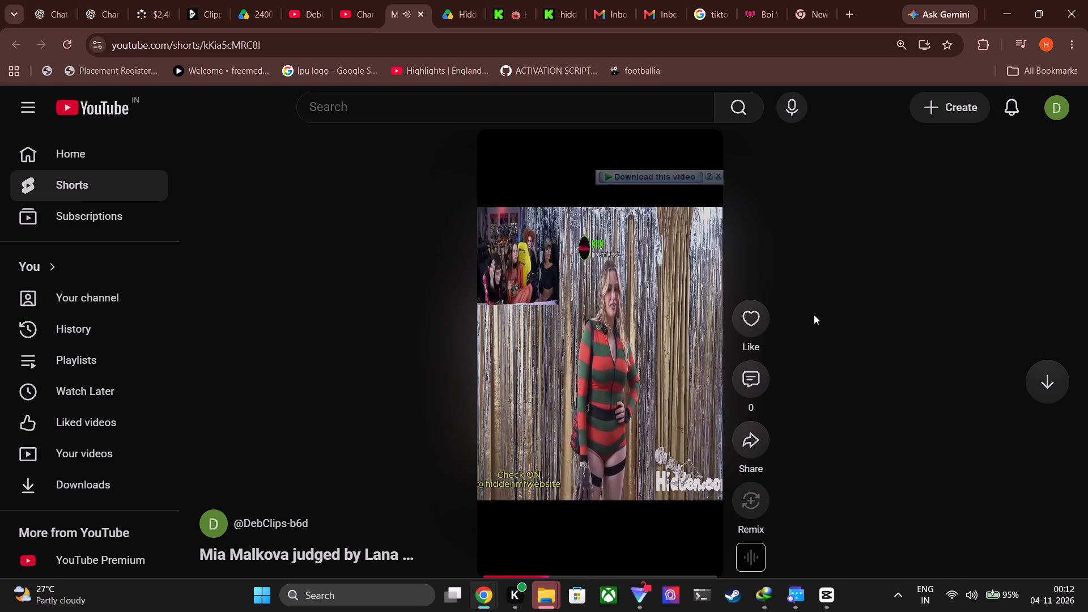